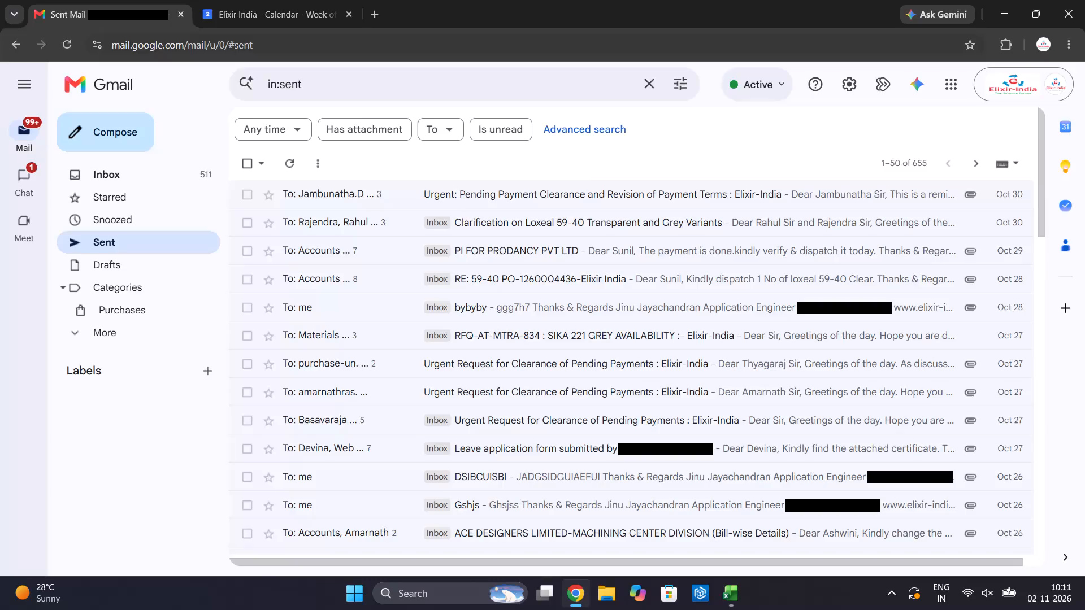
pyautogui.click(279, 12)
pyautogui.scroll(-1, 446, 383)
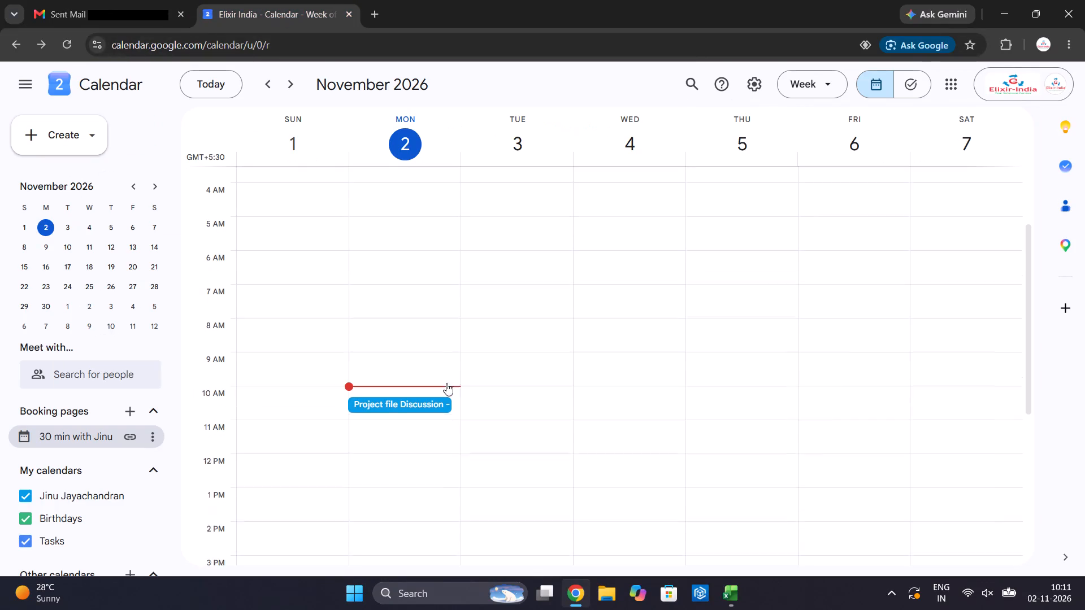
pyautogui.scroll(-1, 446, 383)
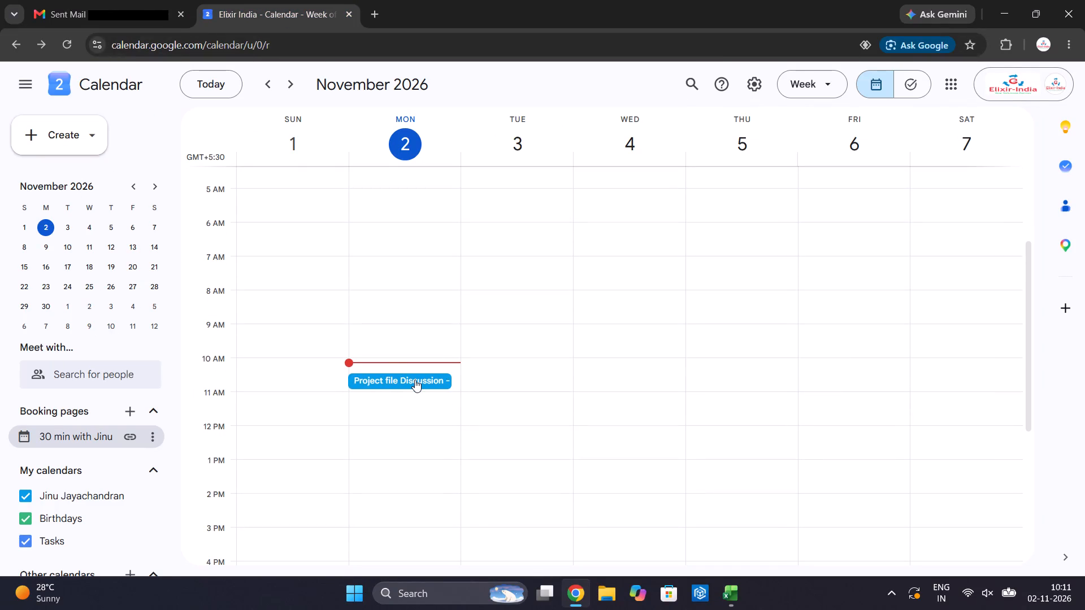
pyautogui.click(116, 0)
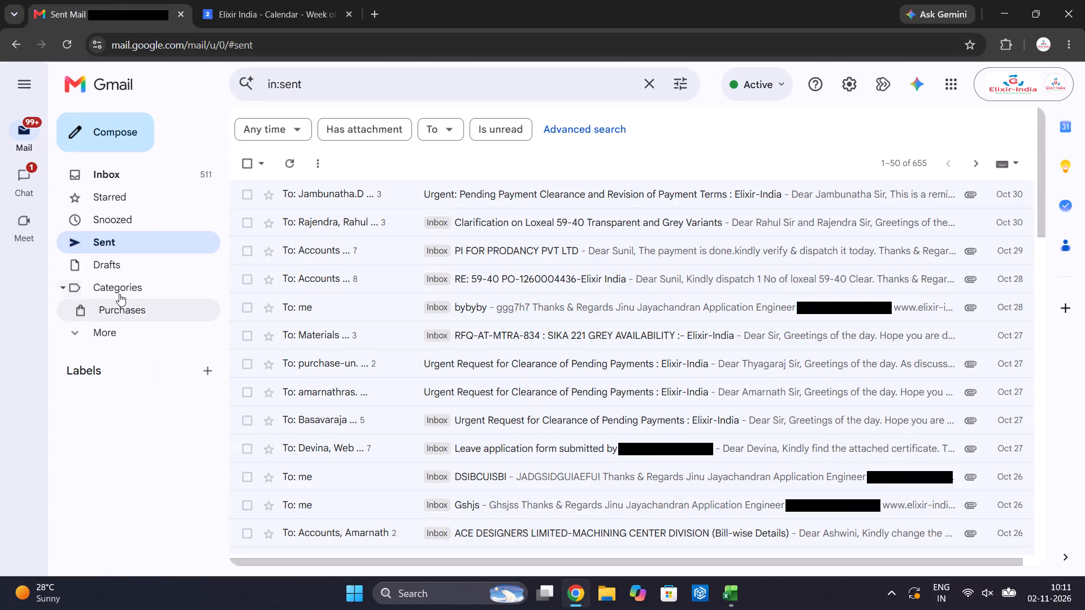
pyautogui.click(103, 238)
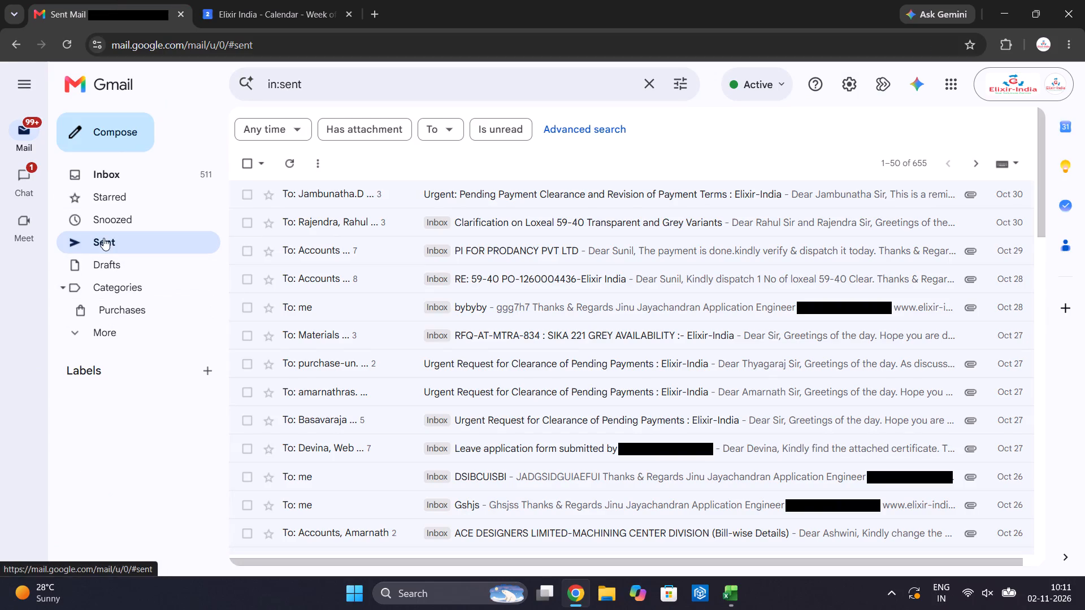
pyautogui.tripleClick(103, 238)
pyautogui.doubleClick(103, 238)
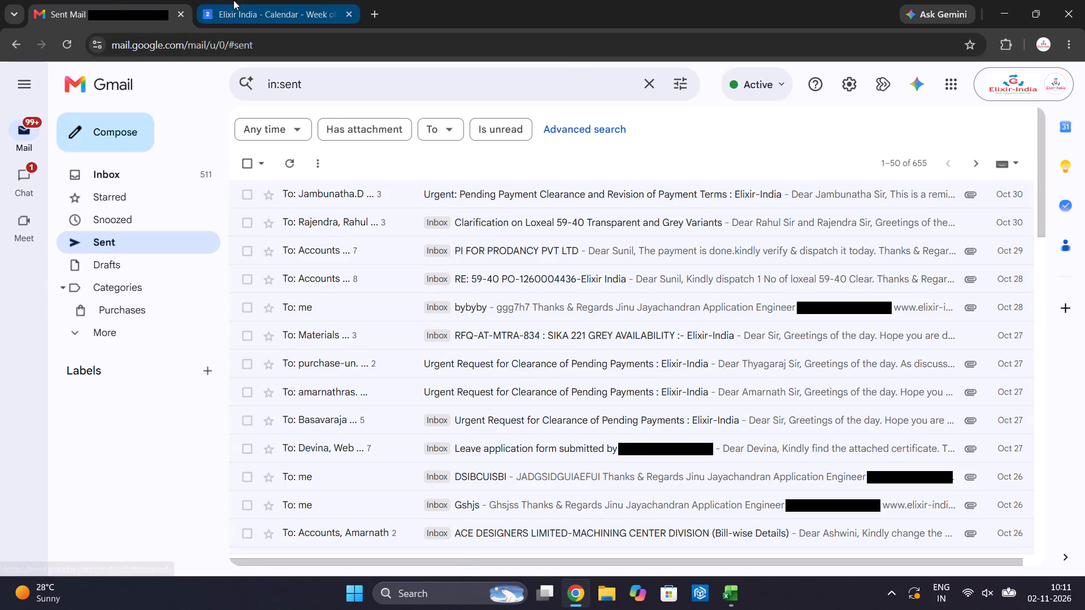
# In the calendar, examine the details and guests of the Project file Discussion event on Monday, November 2.
pyautogui.click(233, 0)
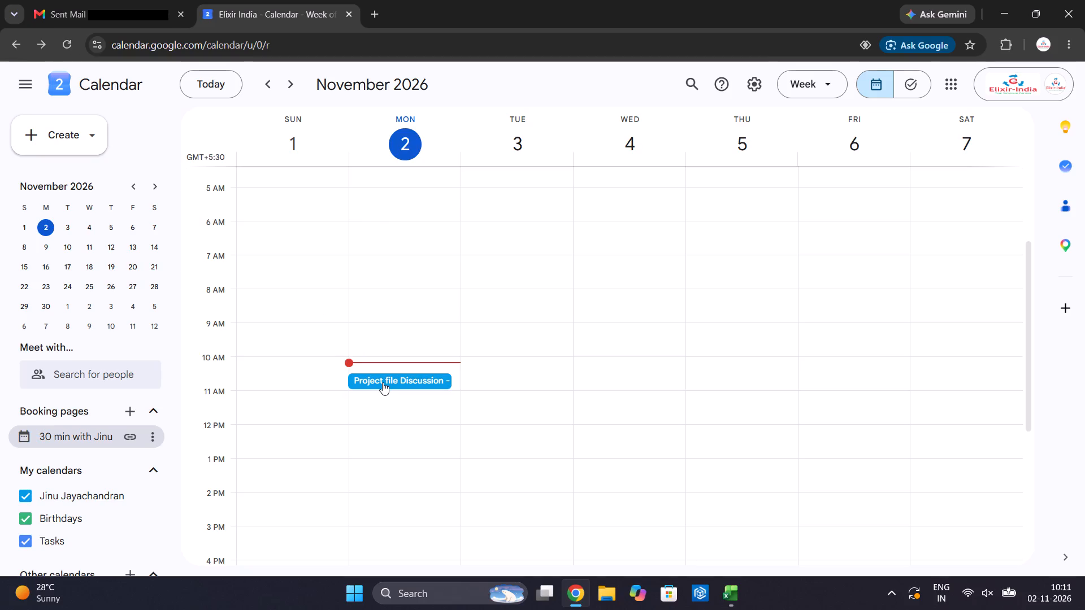
pyautogui.hscroll(1, 383, 382)
pyautogui.click(383, 382)
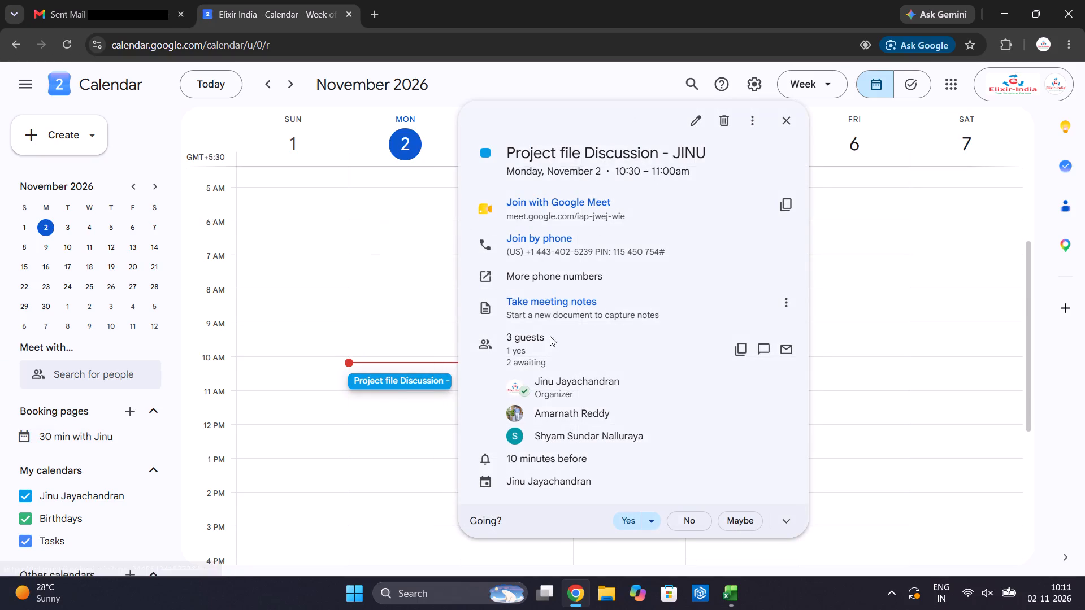
pyautogui.scroll(-3, 550, 336)
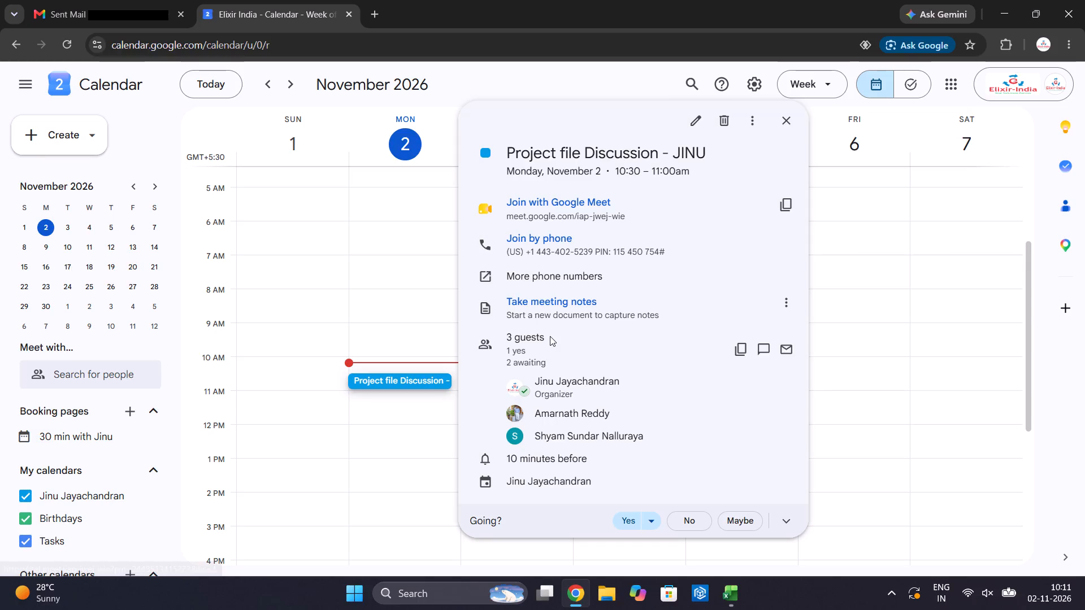
pyautogui.click(870, 354)
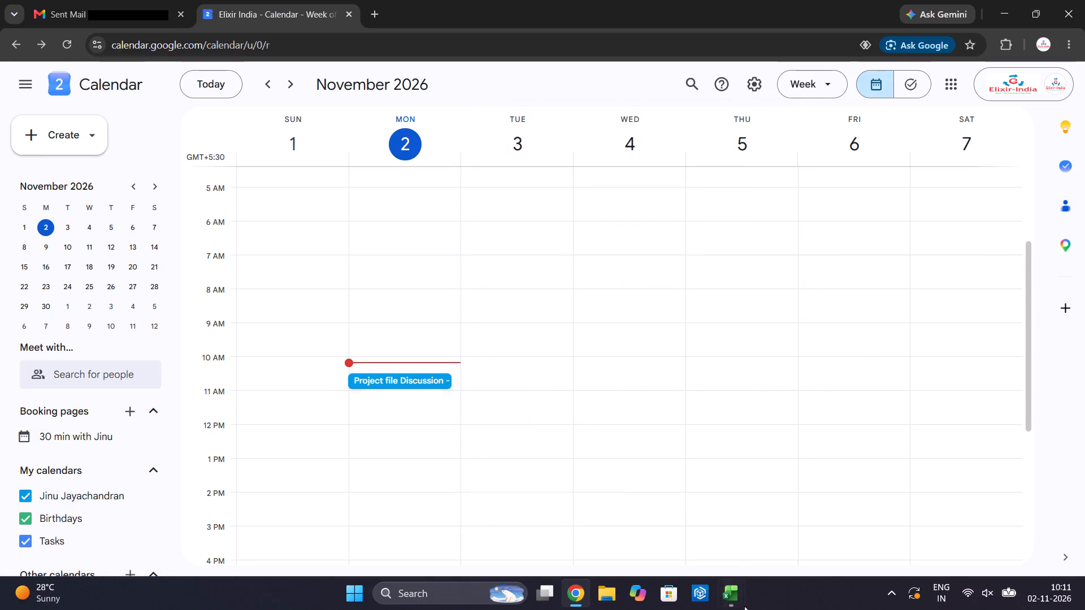
# Bring up the open Excel workbooks to choose one.
pyautogui.click(742, 592)
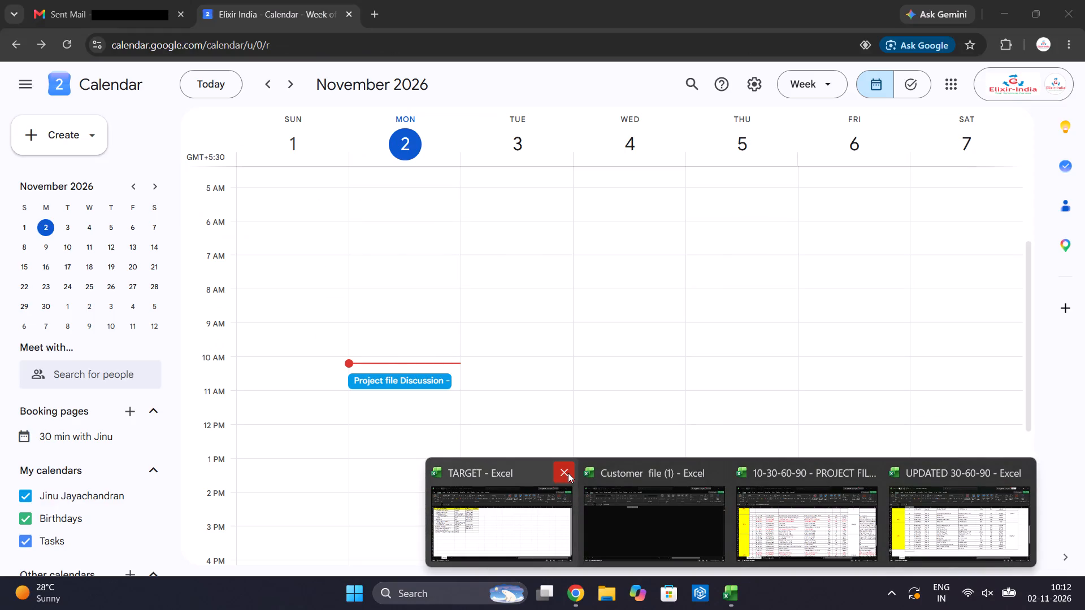
# Close the TARGET workbook and switch to the UPDATED 30-60-90 workbook.
pyautogui.click(568, 473)
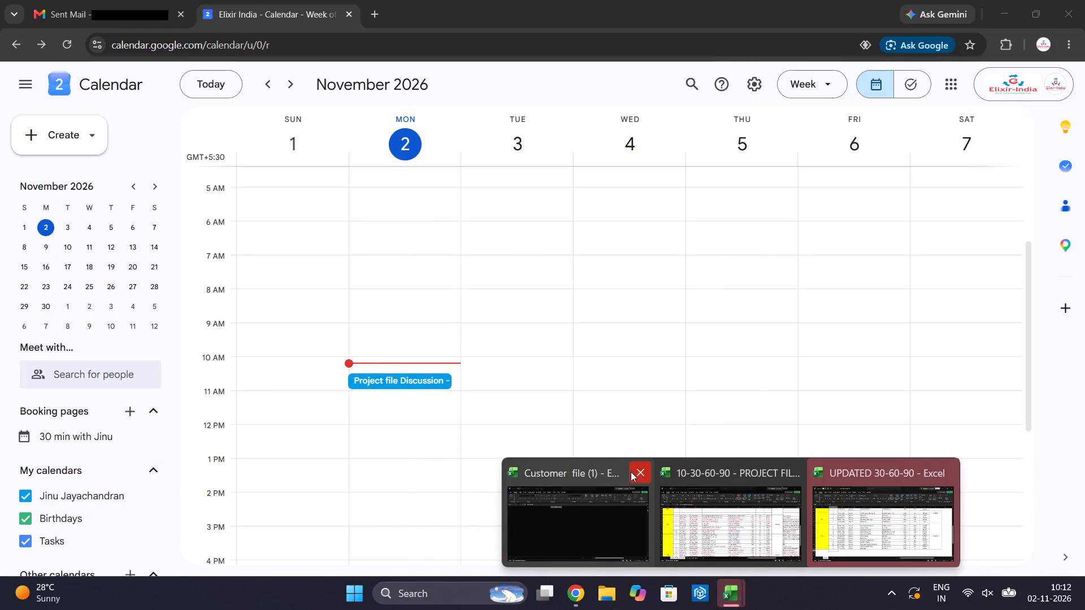
pyautogui.click(606, 513)
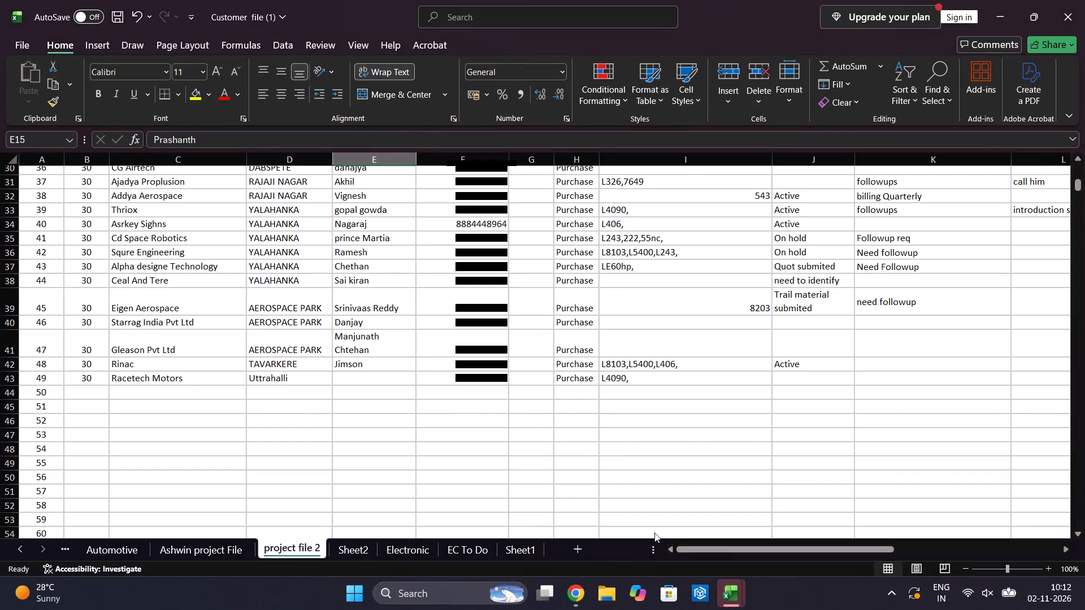
pyautogui.click(741, 542)
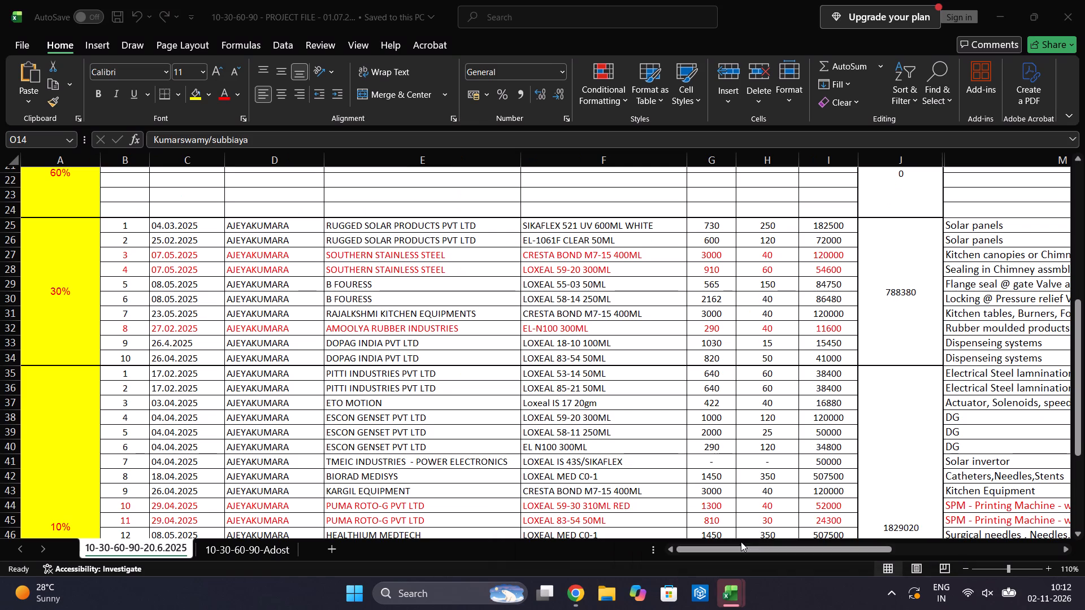
pyautogui.click(846, 524)
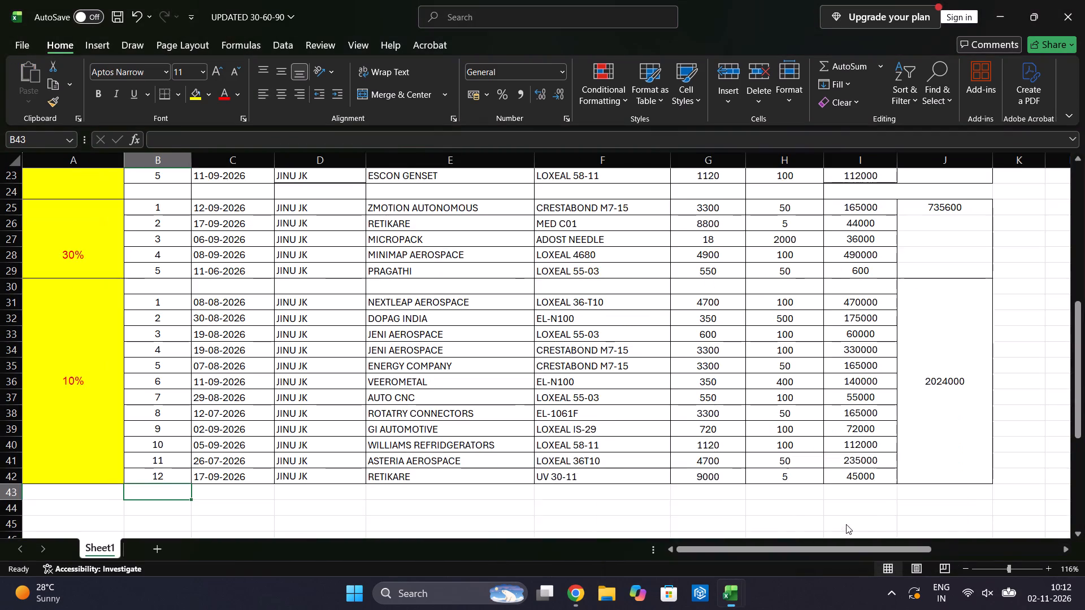
# Review the project entries in the 100%, 90%, 60%, 30% and 10% status sections.
pyautogui.hscroll(1, 581, 434)
pyautogui.scroll(1, 581, 434)
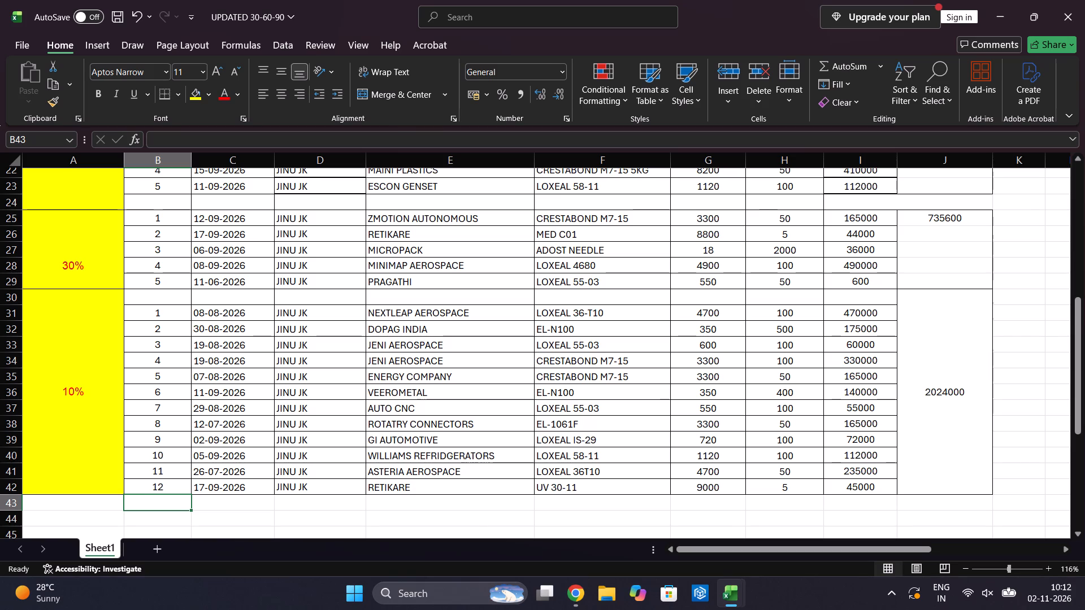
pyautogui.scroll(1, 423, 422)
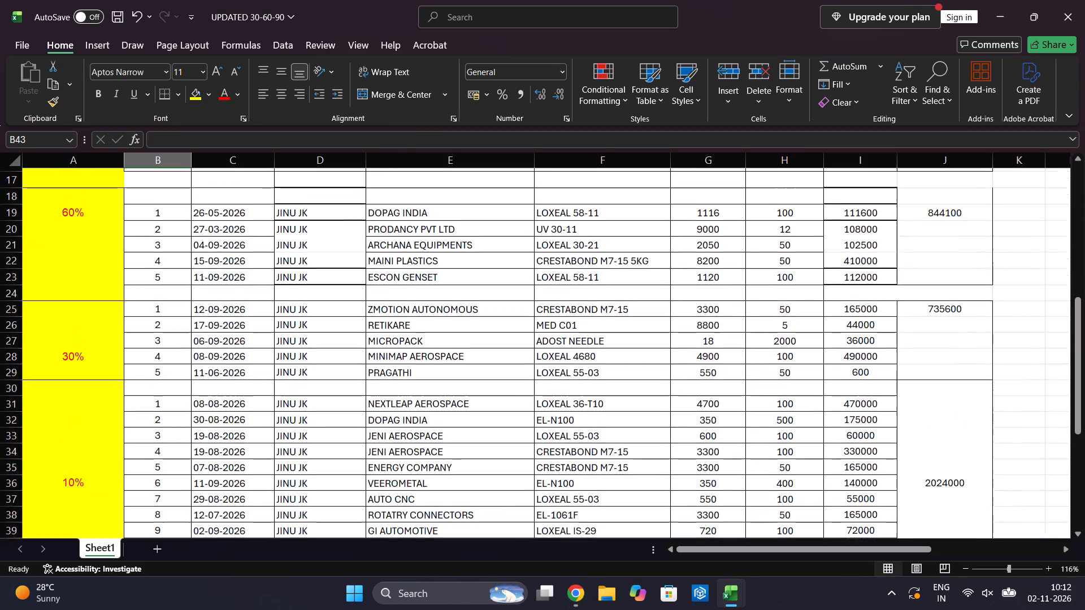
pyautogui.scroll(4, 423, 422)
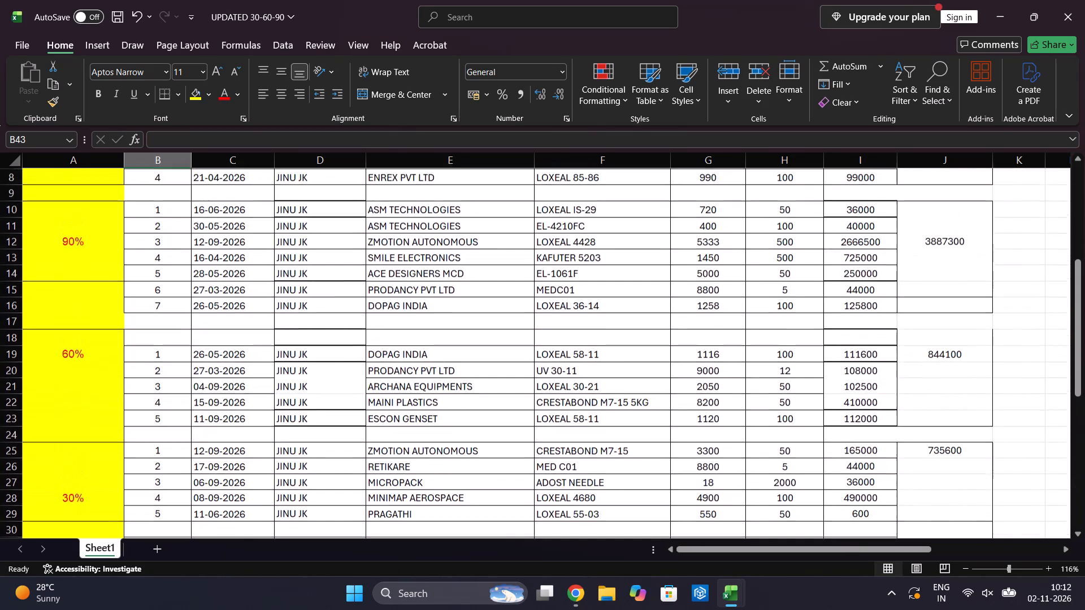
pyautogui.scroll(2, 423, 422)
pyautogui.scroll(-1, 423, 422)
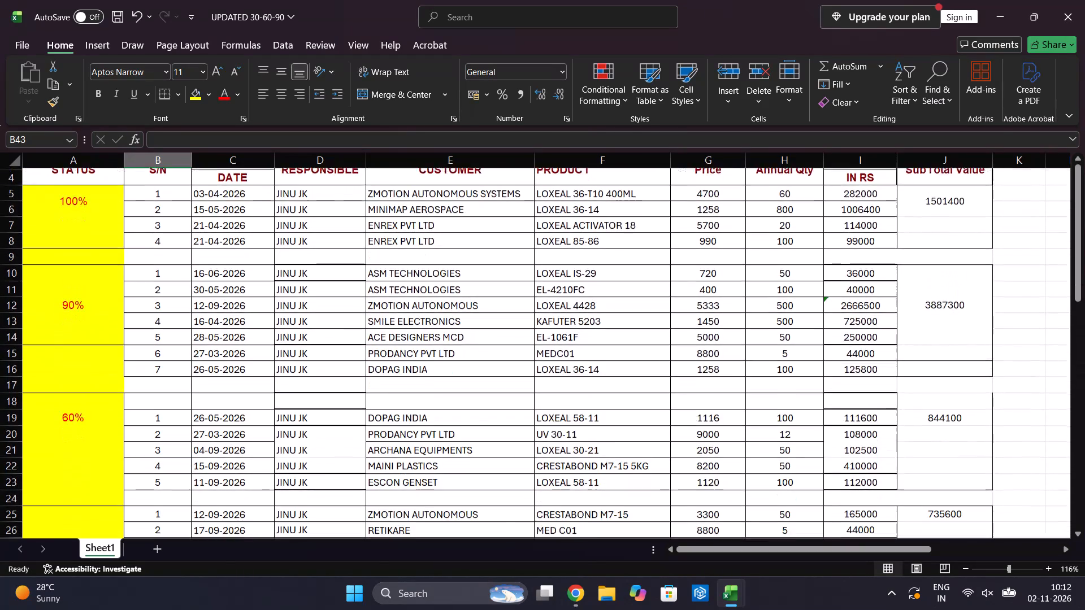
pyautogui.scroll(-2, 423, 422)
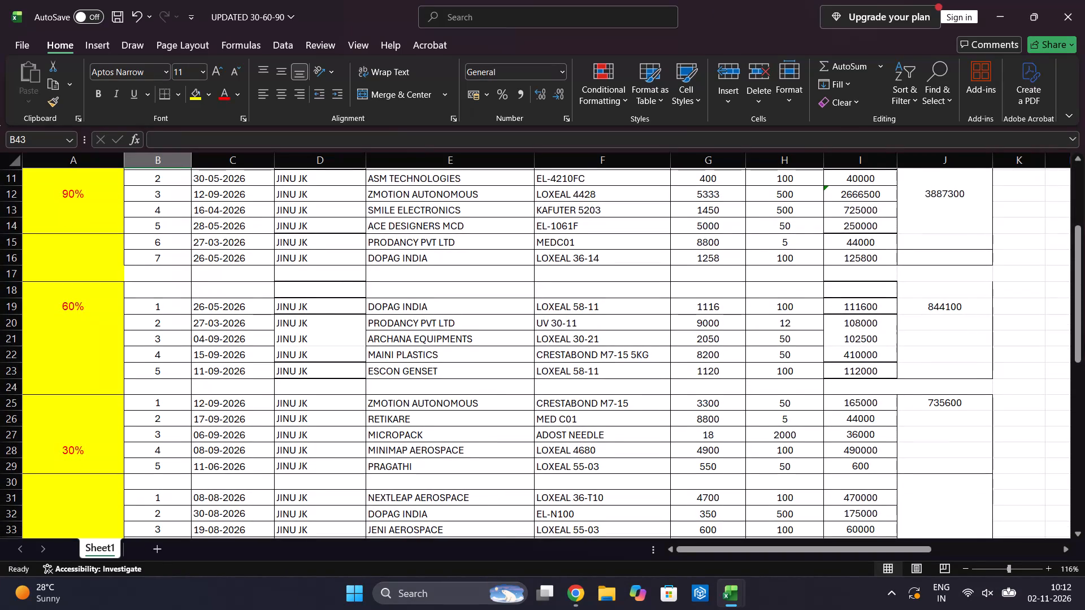
pyautogui.scroll(1, 423, 422)
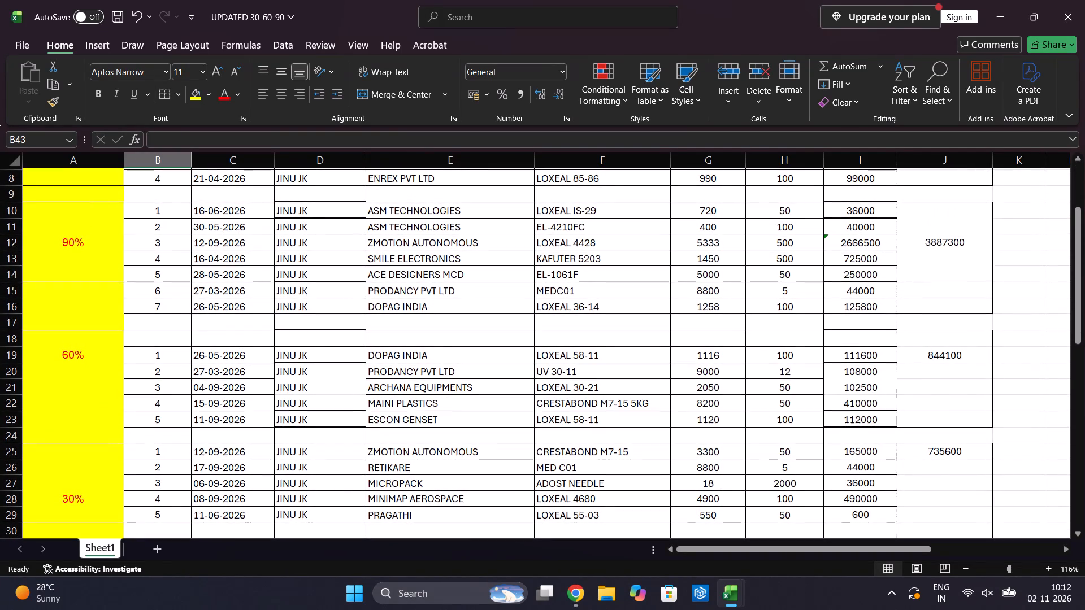
# Copy the MAINI PLASTICS entry in the 60% section, from its serial number through its value in rupees.
pyautogui.moveTo(164, 404); pyautogui.dragTo(723, 401)
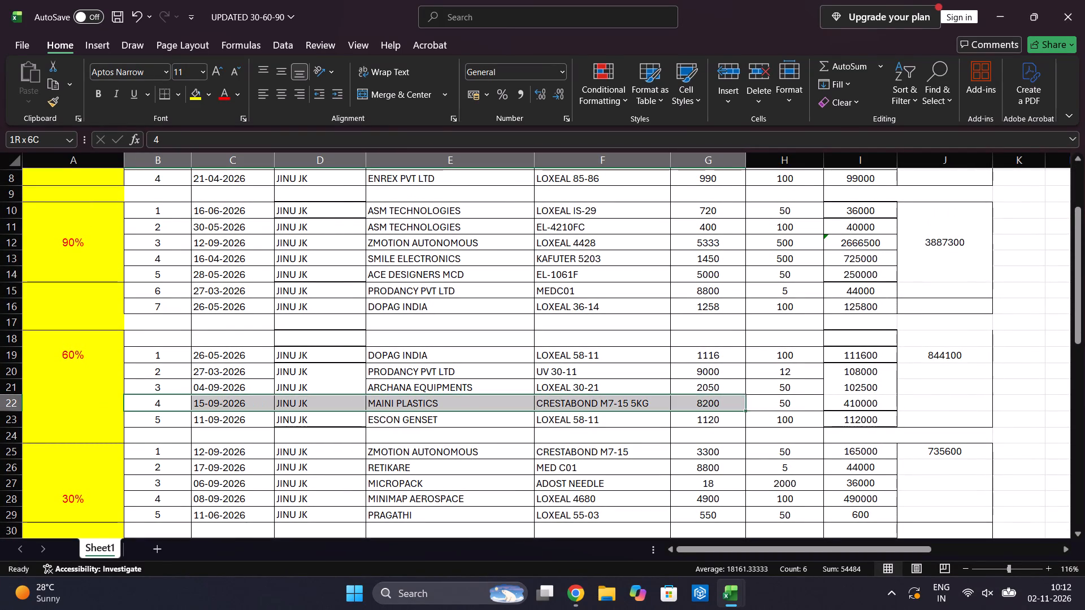
pyautogui.moveTo(723, 401); pyautogui.dragTo(869, 405)
pyautogui.hotkey('ctrl', 'c')
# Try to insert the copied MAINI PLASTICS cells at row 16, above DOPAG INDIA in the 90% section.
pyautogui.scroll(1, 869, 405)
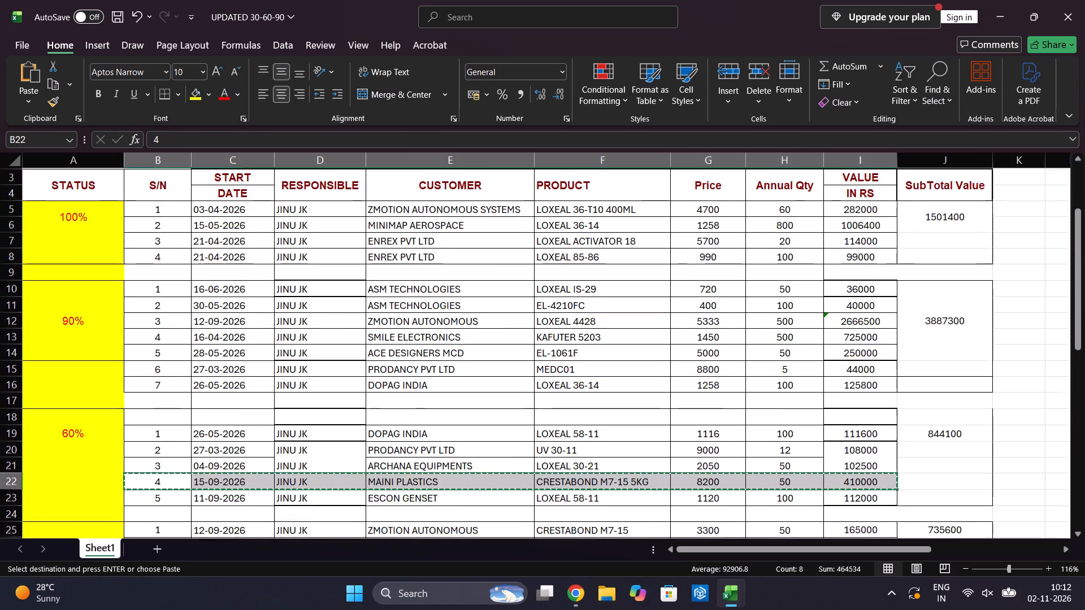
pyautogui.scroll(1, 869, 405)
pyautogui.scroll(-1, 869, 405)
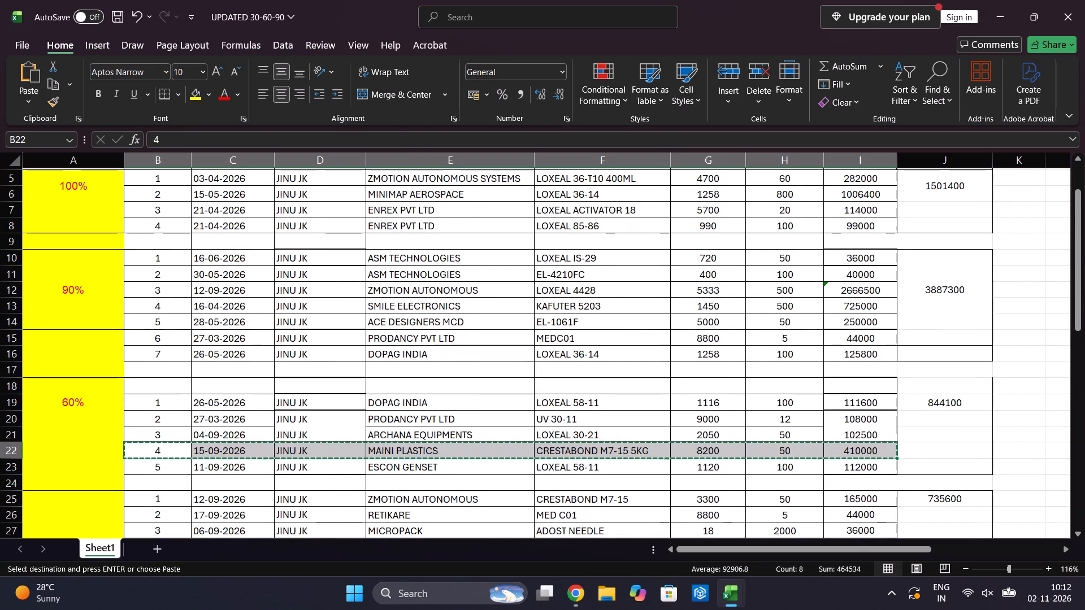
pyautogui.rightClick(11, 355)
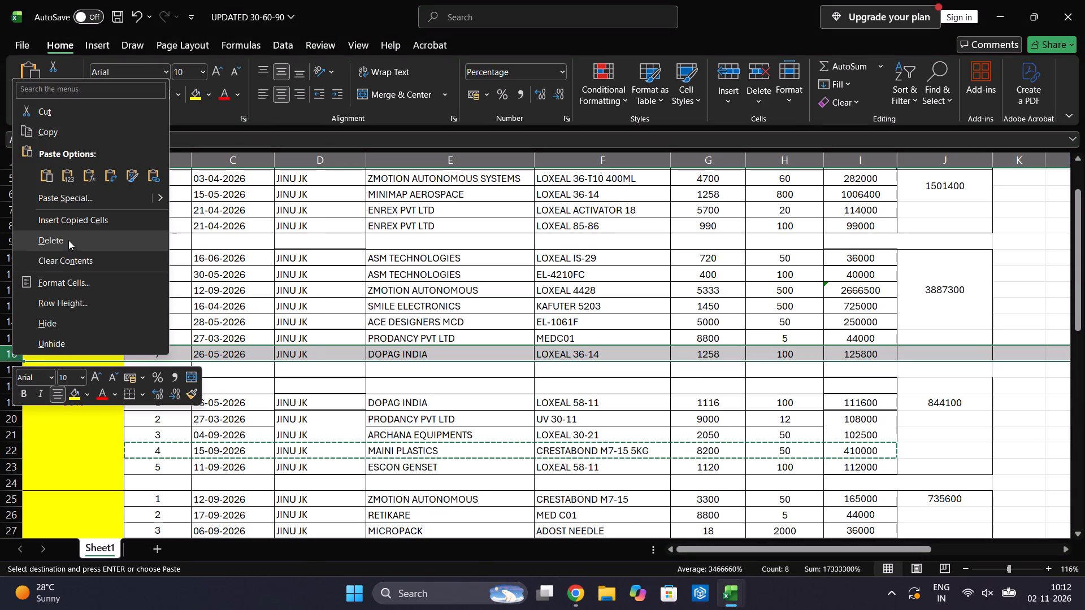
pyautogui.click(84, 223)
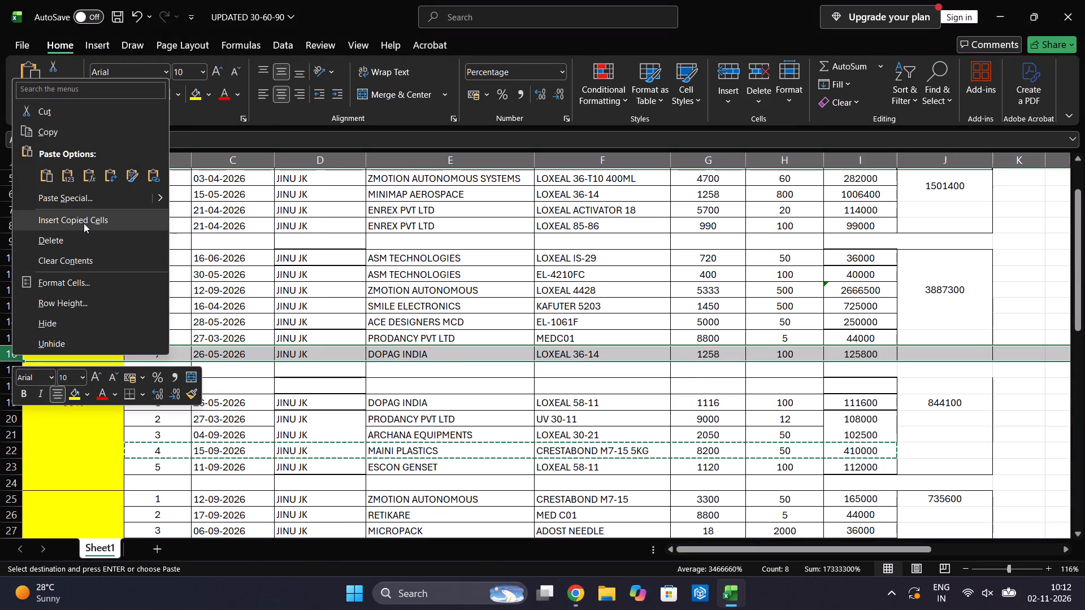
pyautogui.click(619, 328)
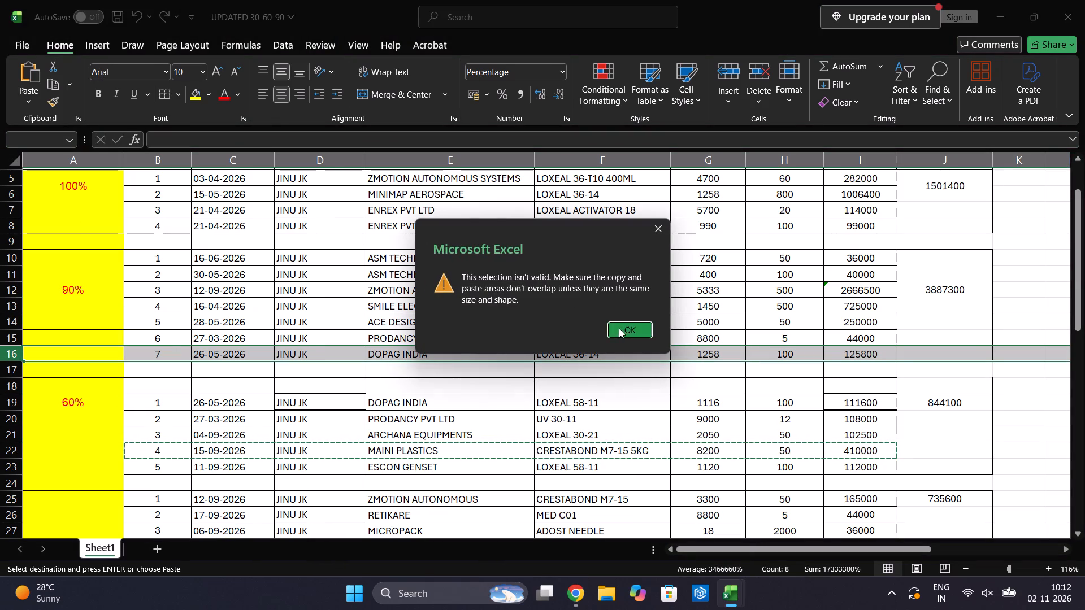
# Paste the copied MAINI PLASTICS entry into the empty area below the table, starting at cell F58.
pyautogui.scroll(-6, 619, 328)
pyautogui.scroll(1, 619, 328)
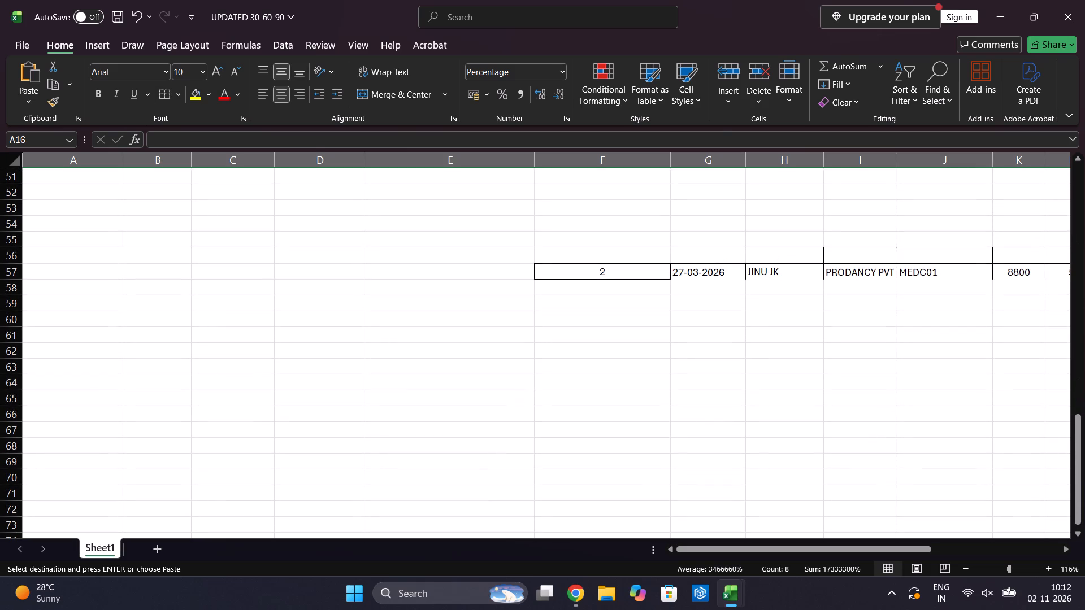
pyautogui.click(591, 288)
pyautogui.hotkey('ctrl', 'v')
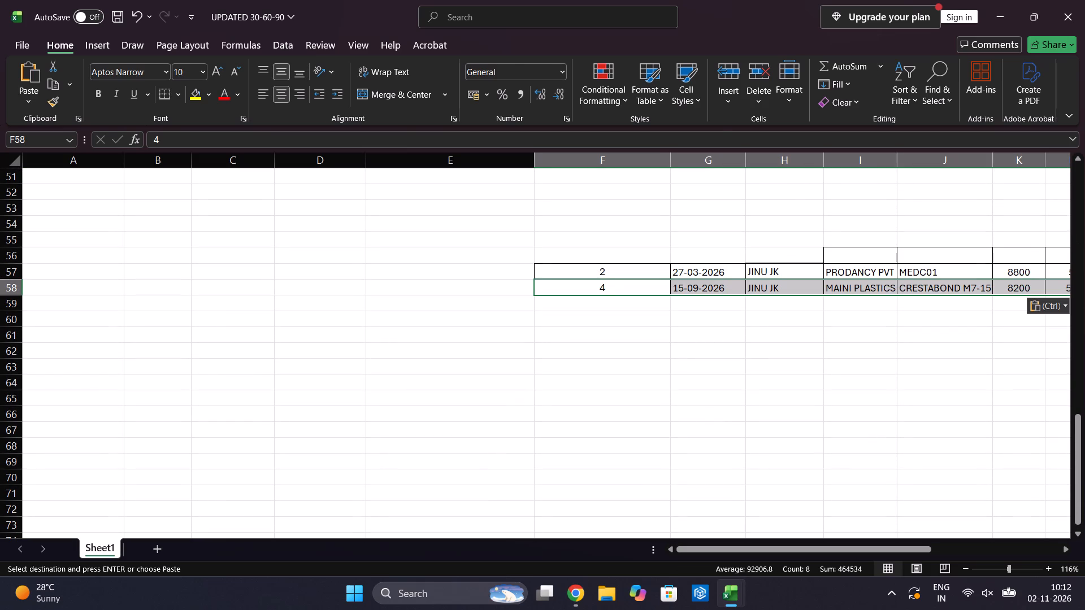
# Delete the original MAINI PLASTICS row from the 60% section and renumber the ESCON GENSET entry as 4.
pyautogui.scroll(7, 606, 334)
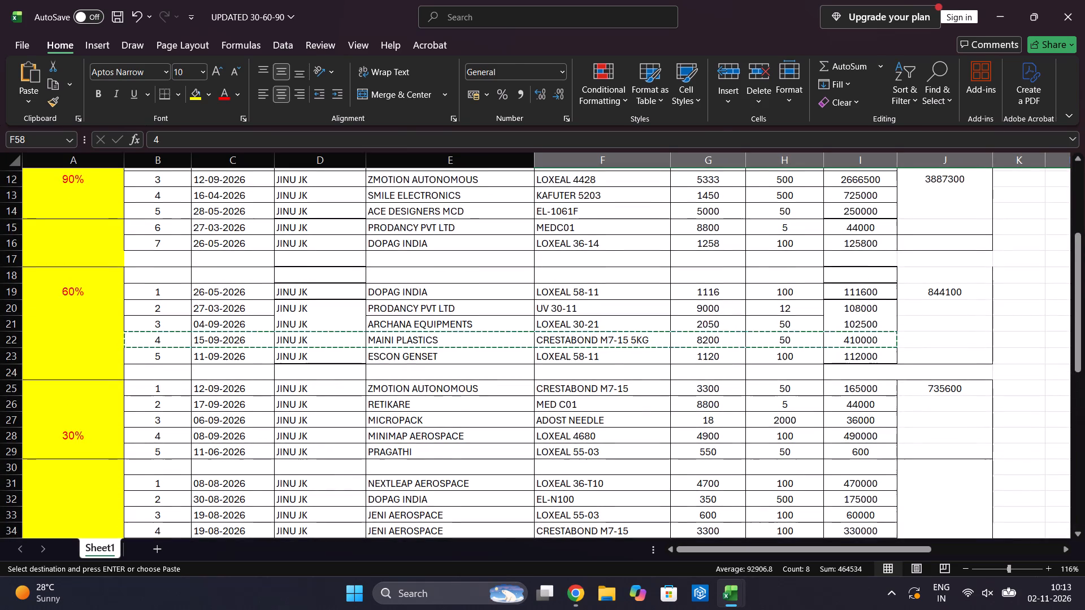
pyautogui.scroll(1, 283, 406)
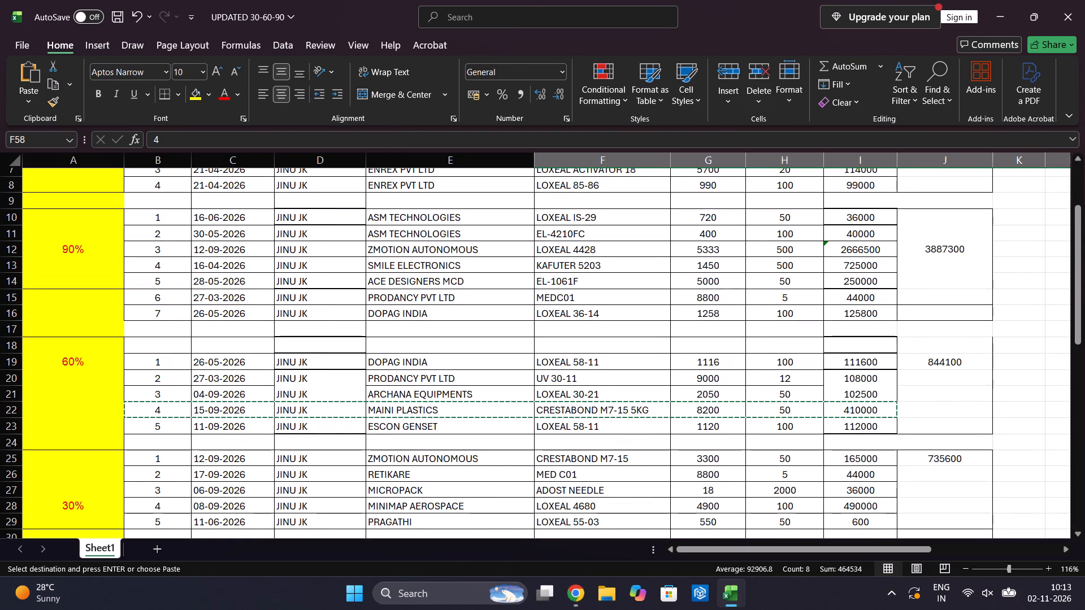
pyautogui.rightClick(10, 413)
pyautogui.click(60, 301)
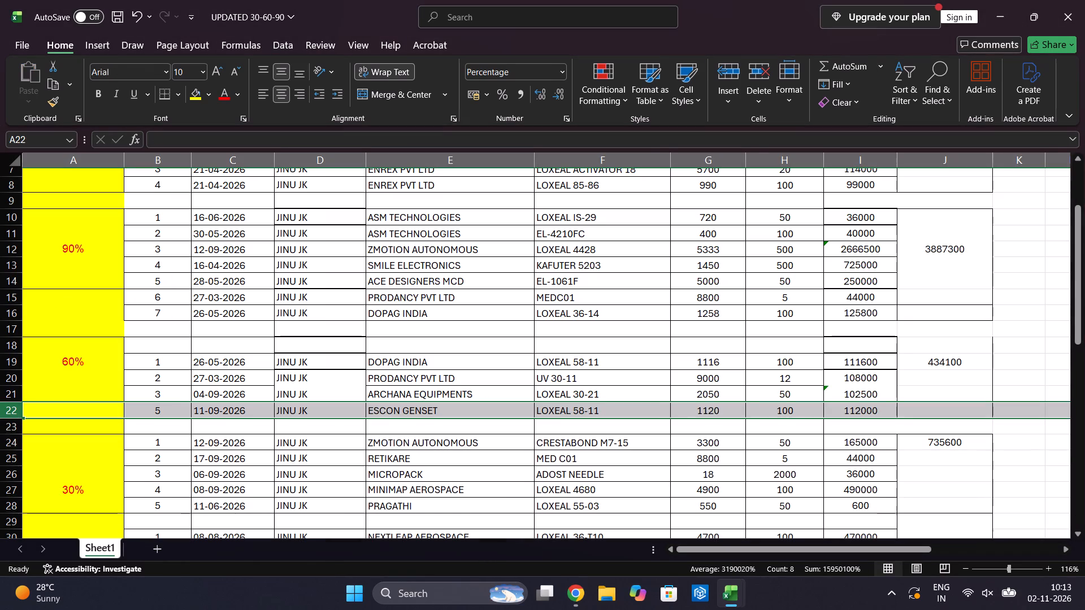
pyautogui.click(169, 409)
pyautogui.press('4')
pyautogui.press('Return')
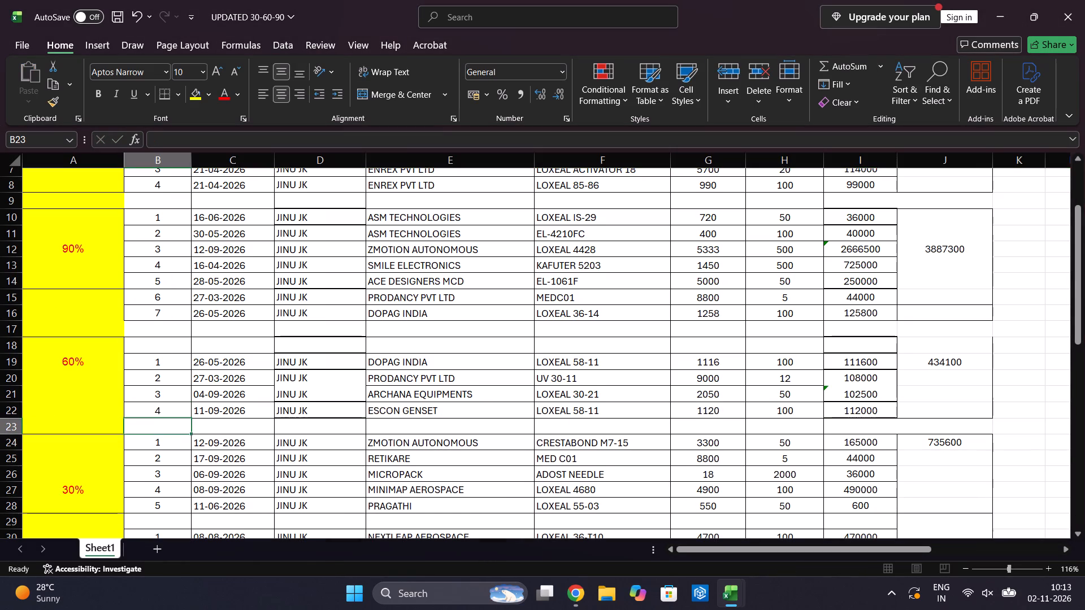
# Insert a blank row above DOPAG INDIA in the 90% section, numbering the new row 7 and DOPAG INDIA 8.
pyautogui.scroll(1, 169, 409)
pyautogui.rightClick(16, 377)
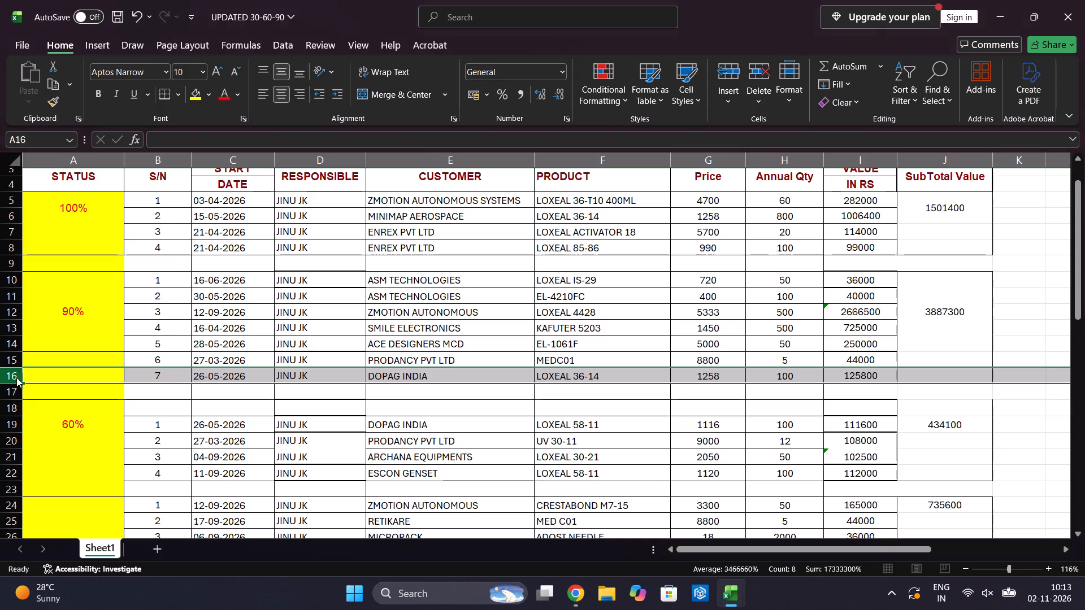
pyautogui.click(66, 242)
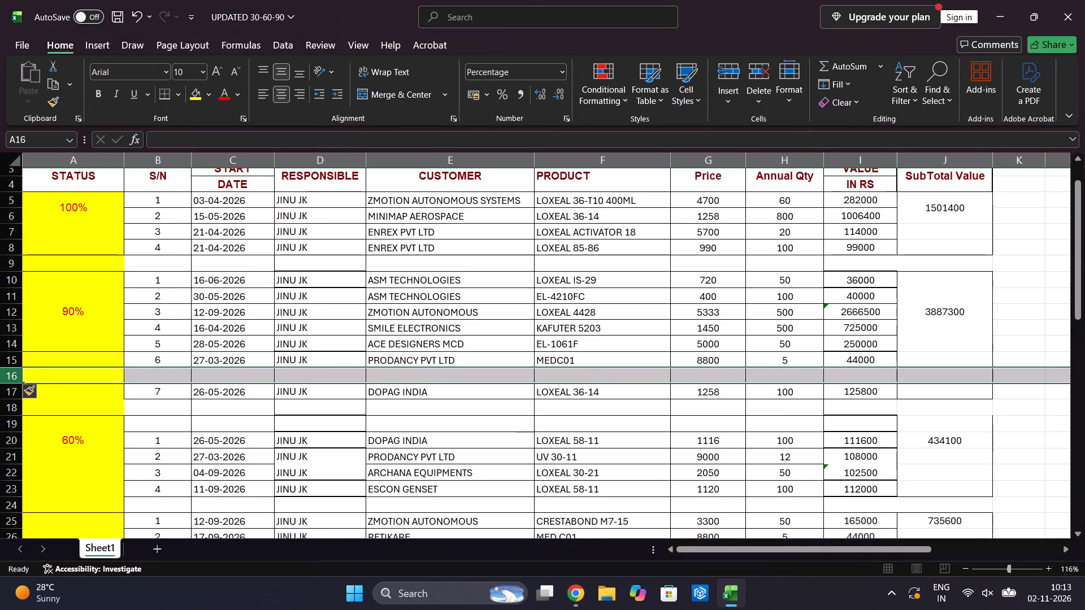
pyautogui.doubleClick(168, 372)
pyautogui.press('7')
pyautogui.press('Return')
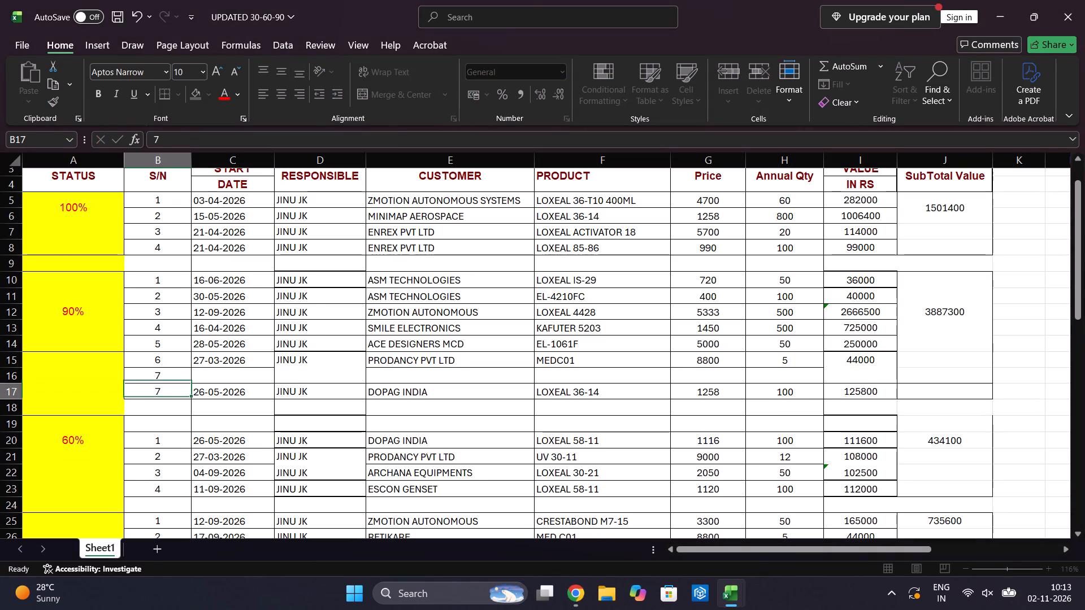
pyautogui.press('8')
pyautogui.press('Return')
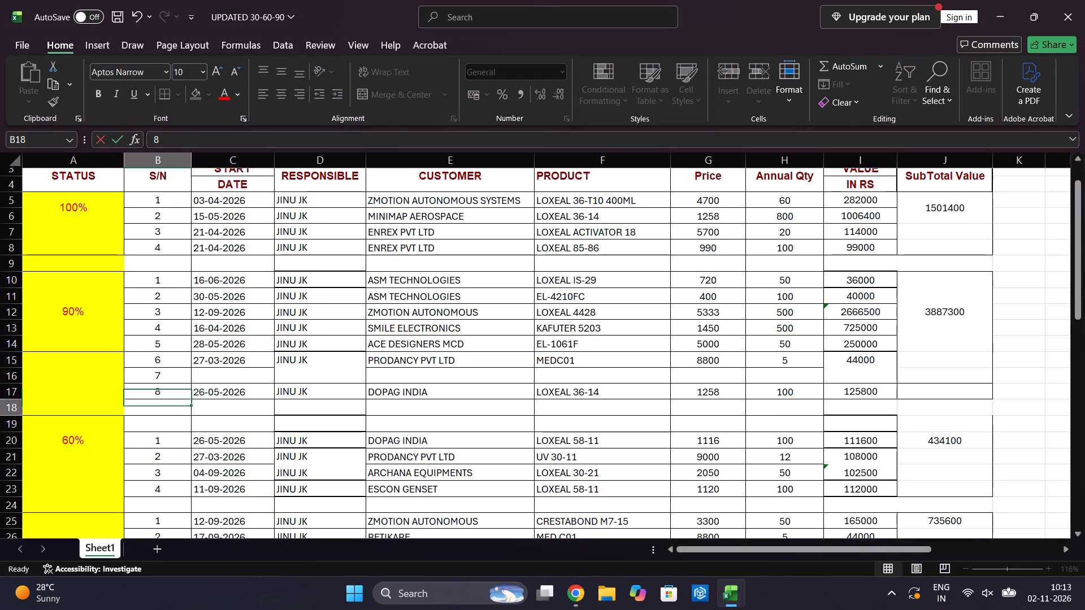
# Go back to the MAINI PLASTICS entry kept below the table.
pyautogui.scroll(-5, 168, 372)
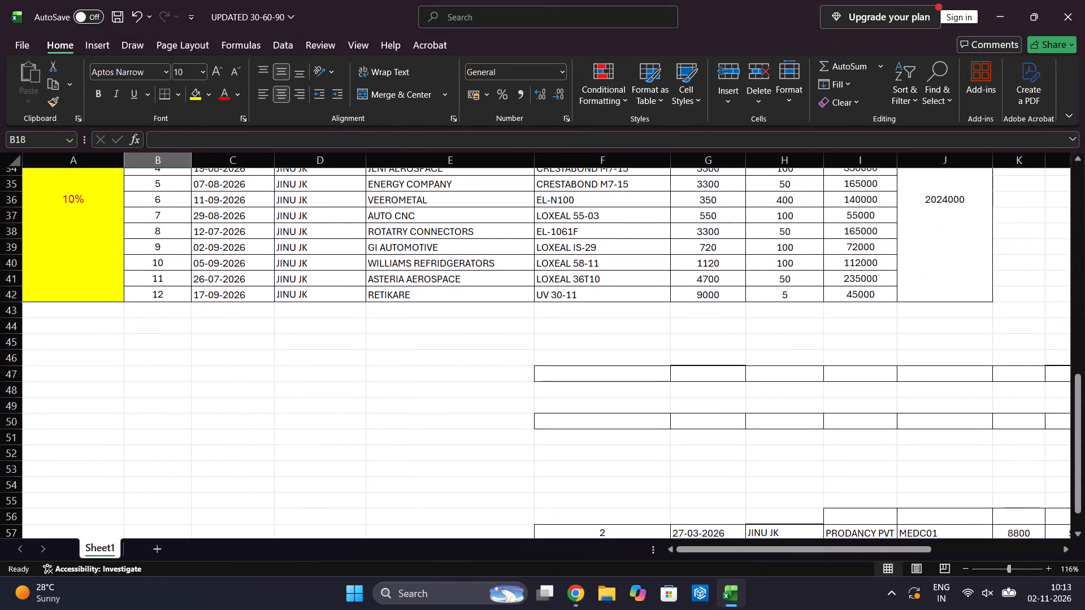
# Copy the MAINI PLASTICS entry in row 58, from date to amount, into empty row 7 of the 90% section, starting at cell C16.
pyautogui.scroll(-1, 545, 442)
pyautogui.hscroll(-4, 545, 442)
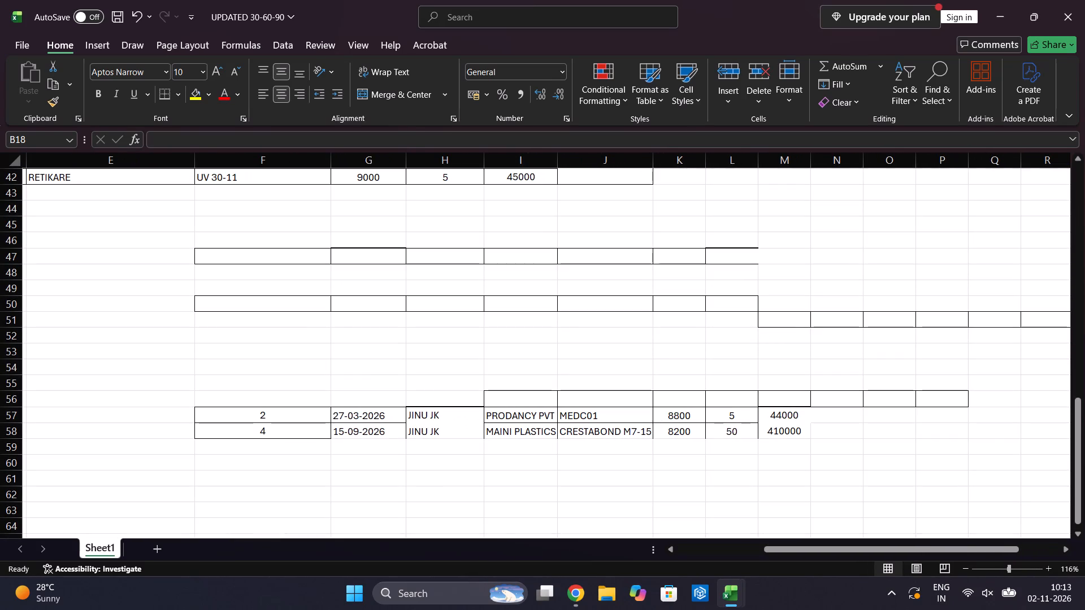
pyautogui.moveTo(361, 429); pyautogui.dragTo(785, 428)
pyautogui.hotkey('ctrl', 'c')
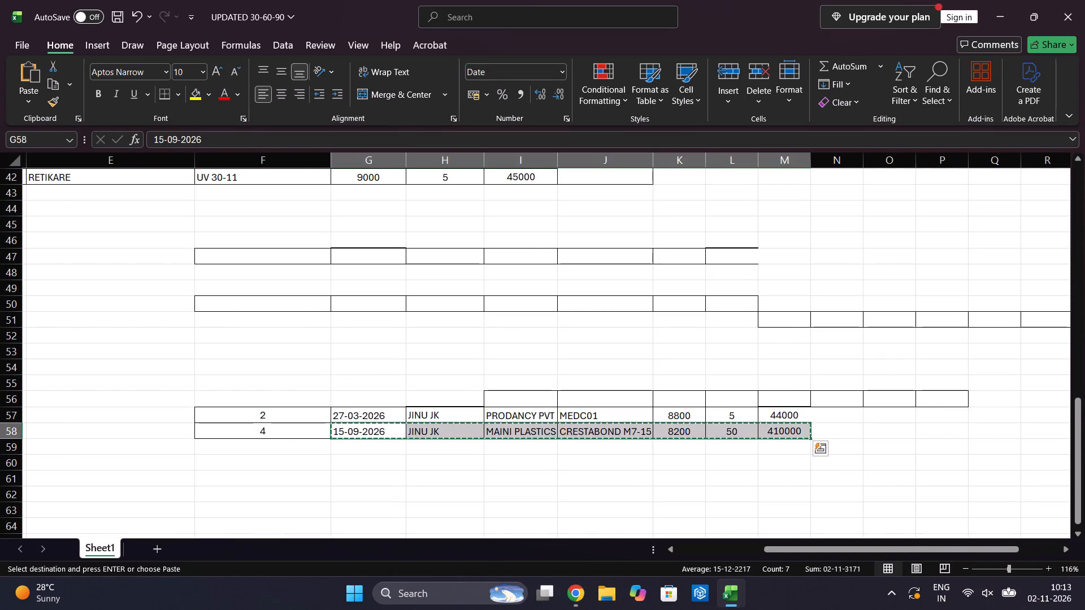
pyautogui.hscroll(5, 785, 428)
pyautogui.scroll(6, 785, 428)
pyautogui.scroll(2, 455, 324)
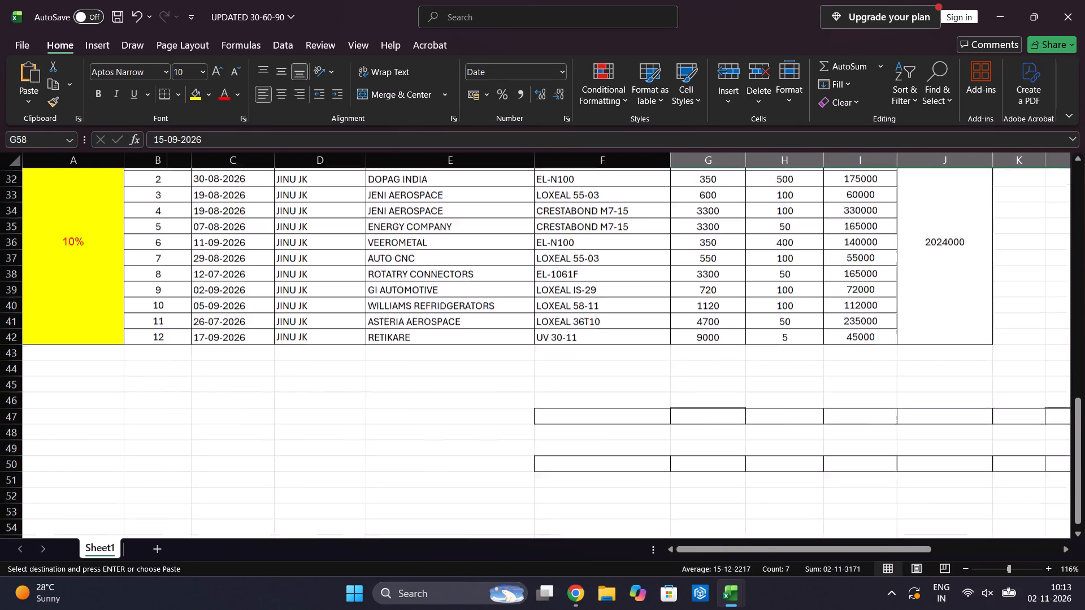
pyautogui.scroll(4, 455, 324)
pyautogui.click(216, 355)
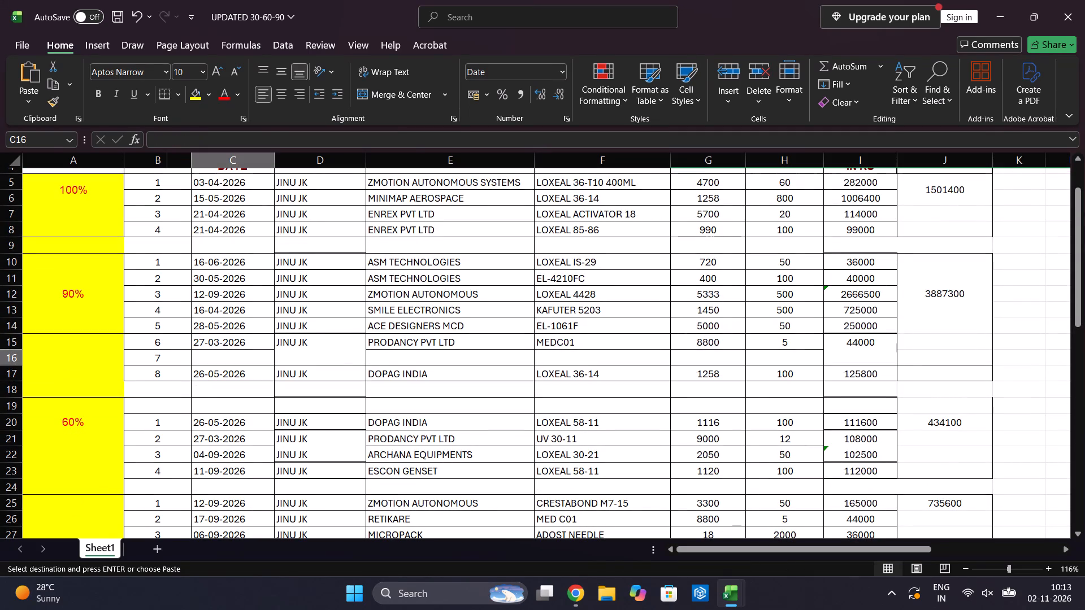
pyautogui.hotkey('ctrl', 'v')
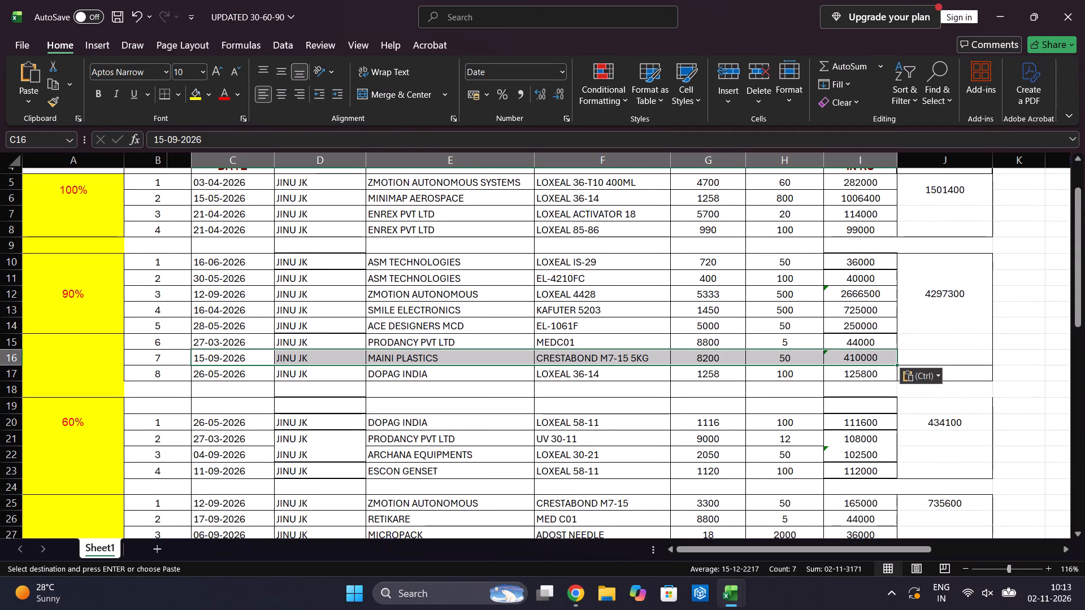
pyautogui.click(1017, 340)
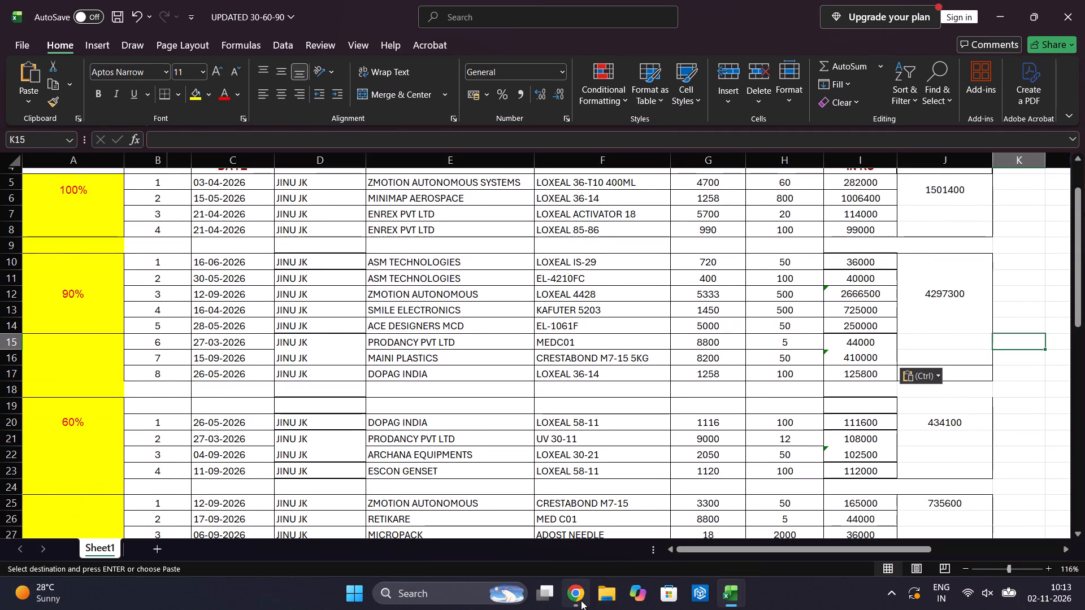
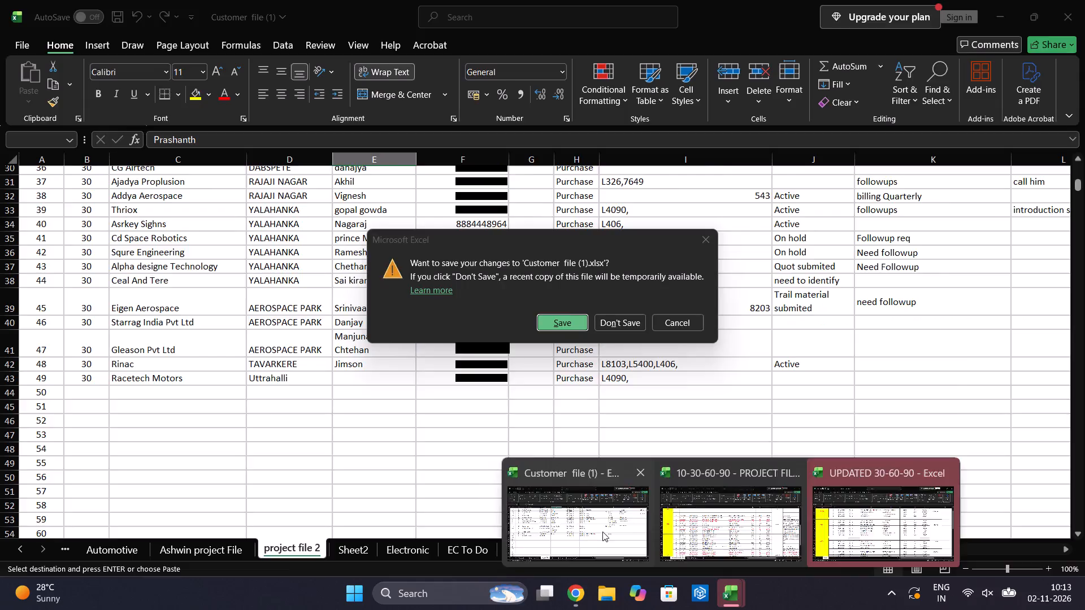
# Close the Customer file (1) workbook without saving its changes, and also close the 10-30-60-90 - PROJECT FILE workbook.
pyautogui.click(622, 322)
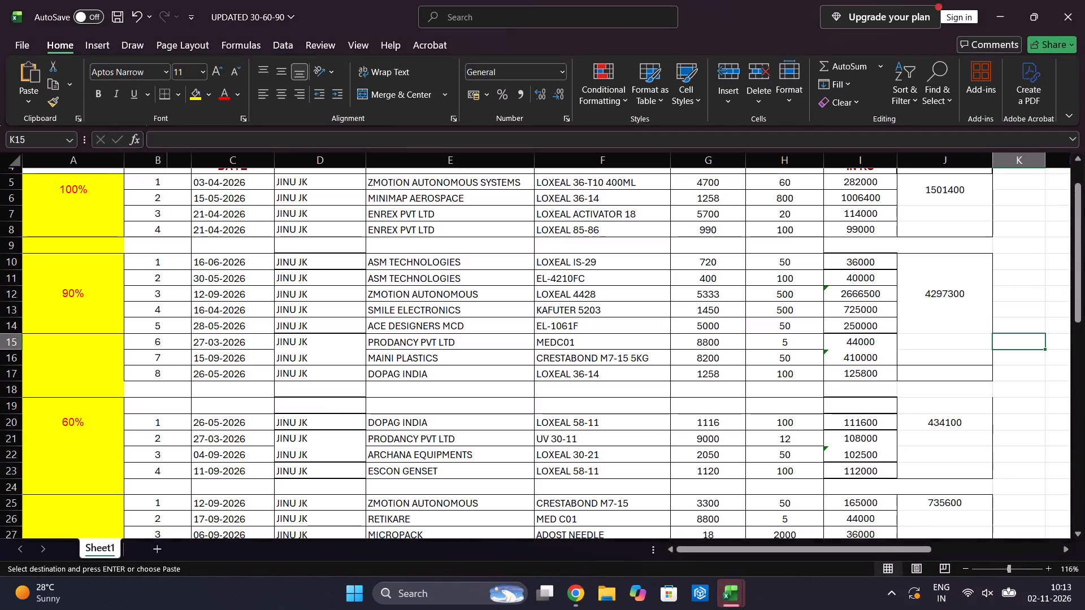
pyautogui.click(676, 525)
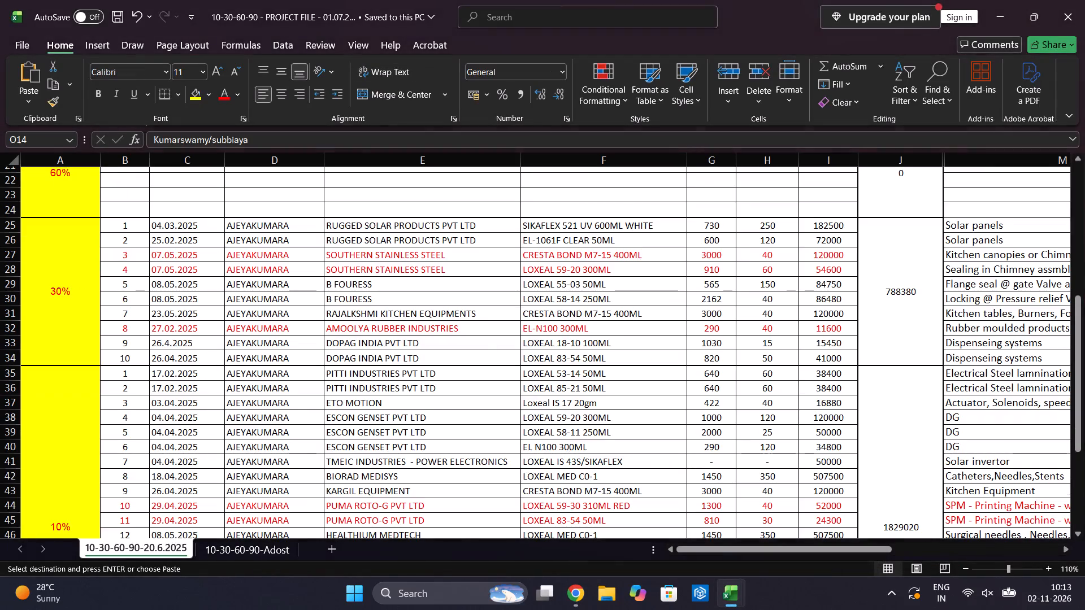
pyautogui.click(1082, 25)
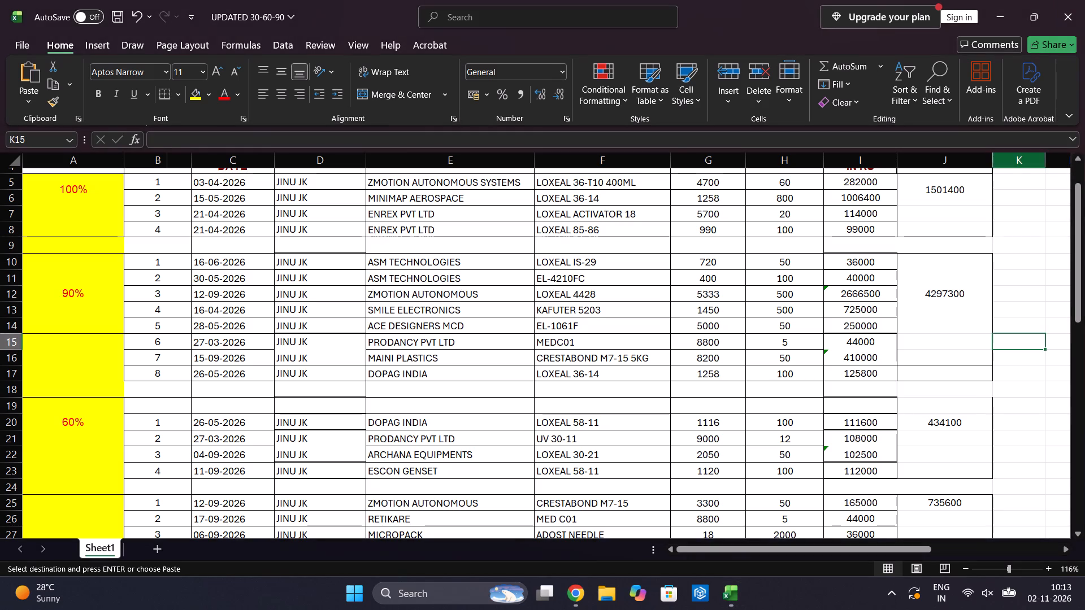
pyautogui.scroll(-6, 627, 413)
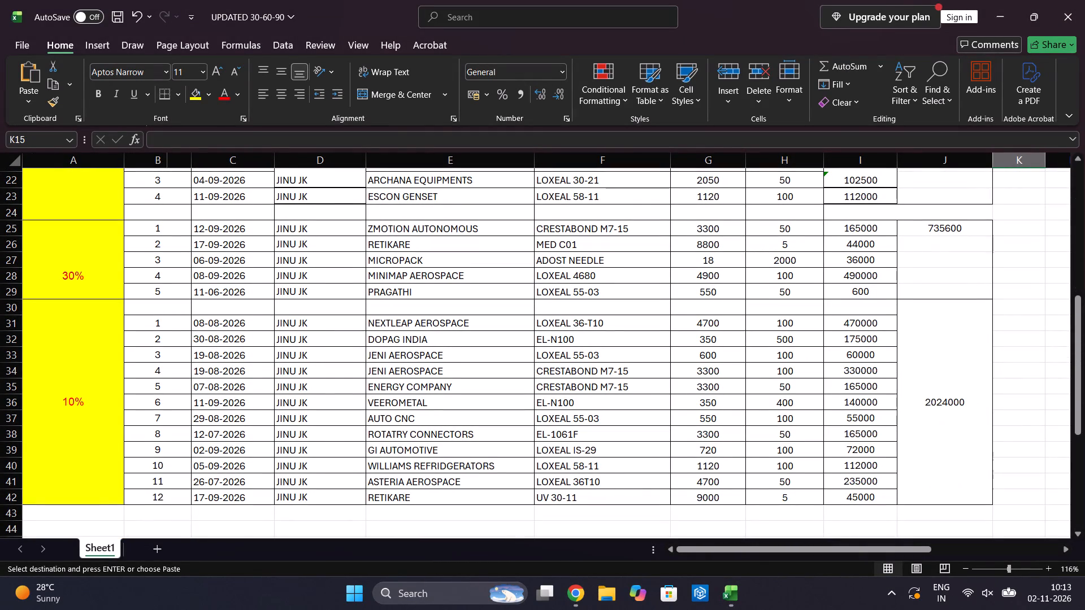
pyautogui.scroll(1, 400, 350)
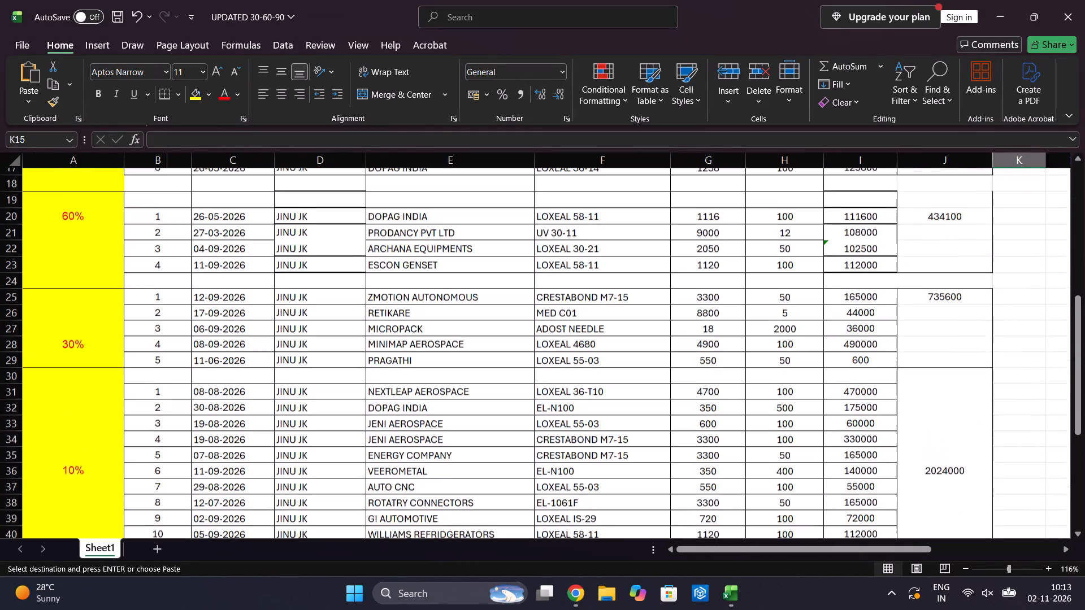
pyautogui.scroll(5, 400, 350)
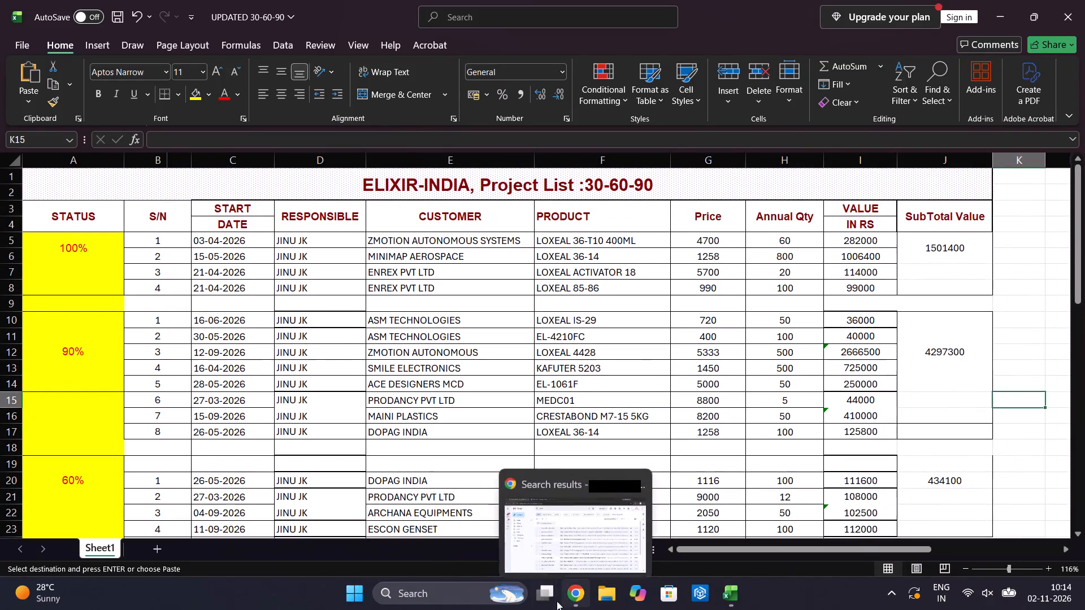
pyautogui.click(531, 512)
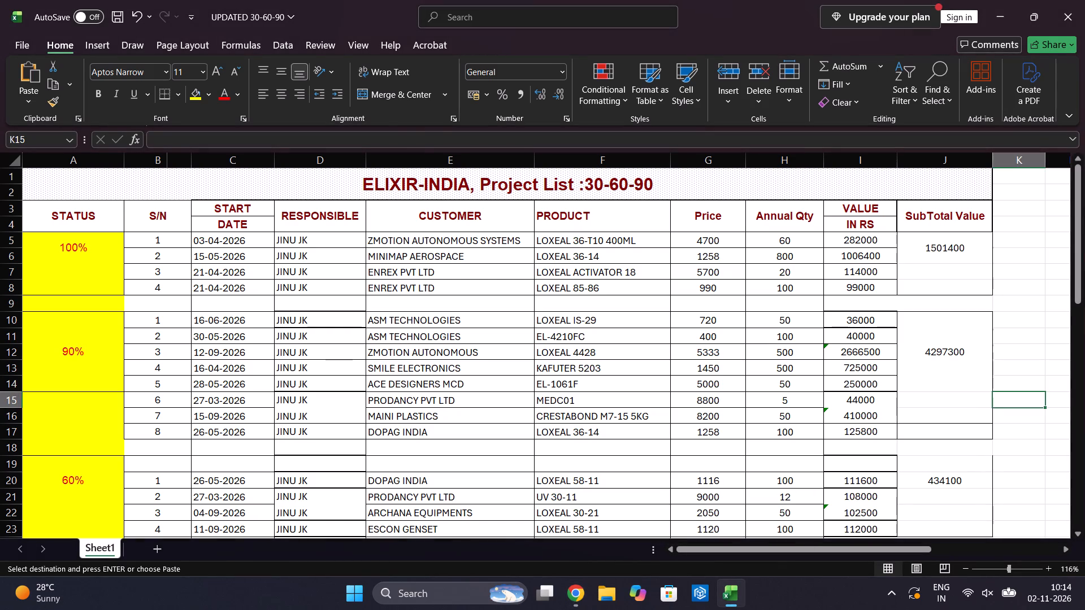
pyautogui.doubleClick(949, 365)
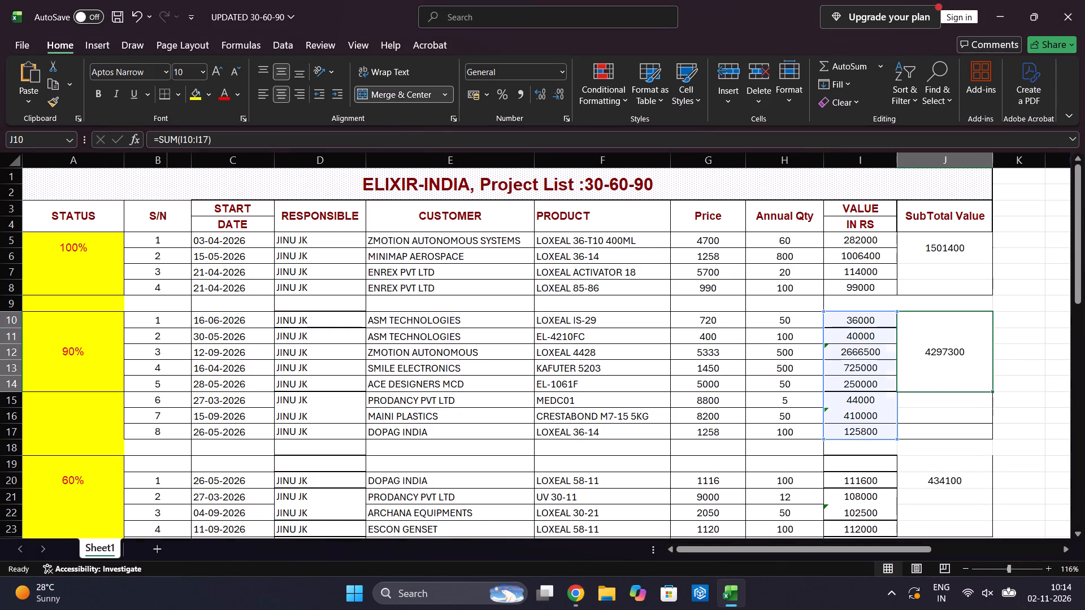
pyautogui.doubleClick(960, 255)
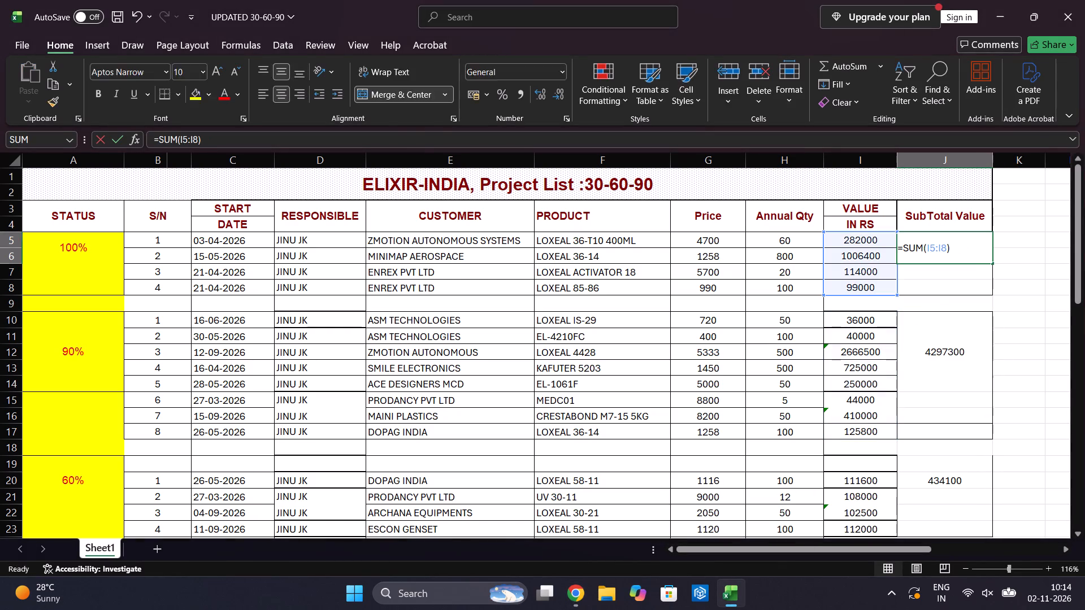
pyautogui.scroll(-2, 960, 331)
pyautogui.doubleClick(944, 330)
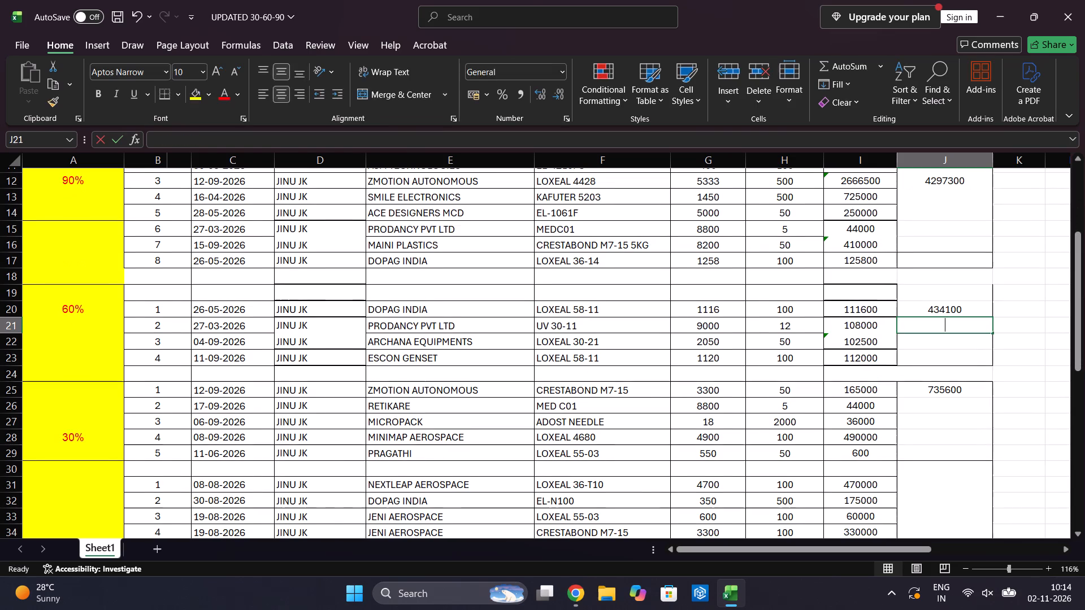
pyautogui.doubleClick(961, 307)
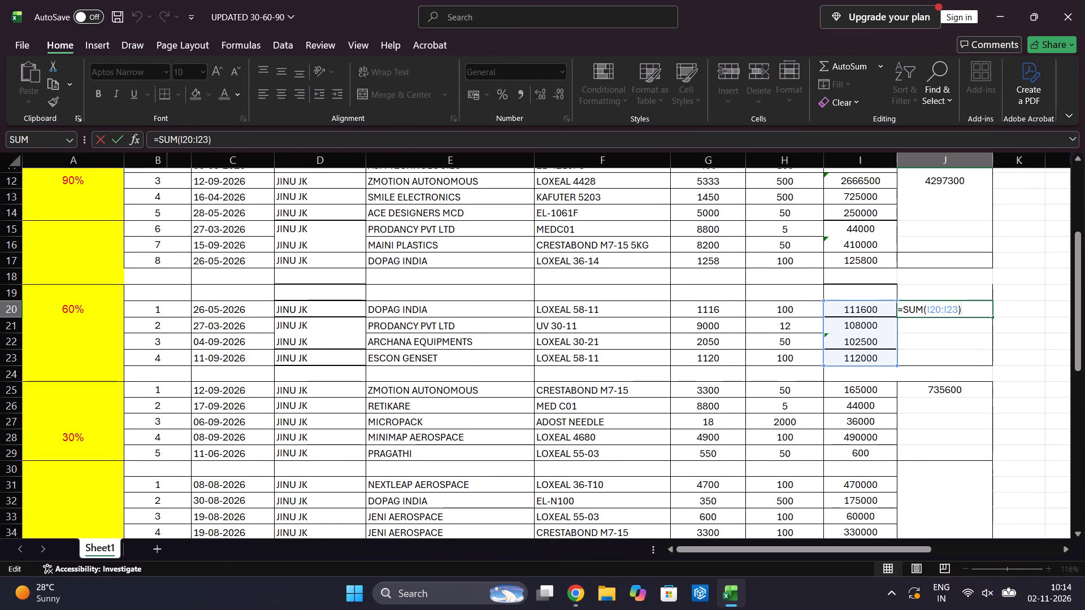
# Check the ranges summed by the total formulas of the 30% and 10% sections and review the area below the table.
pyautogui.scroll(-1, 1006, 363)
pyautogui.doubleClick(963, 261)
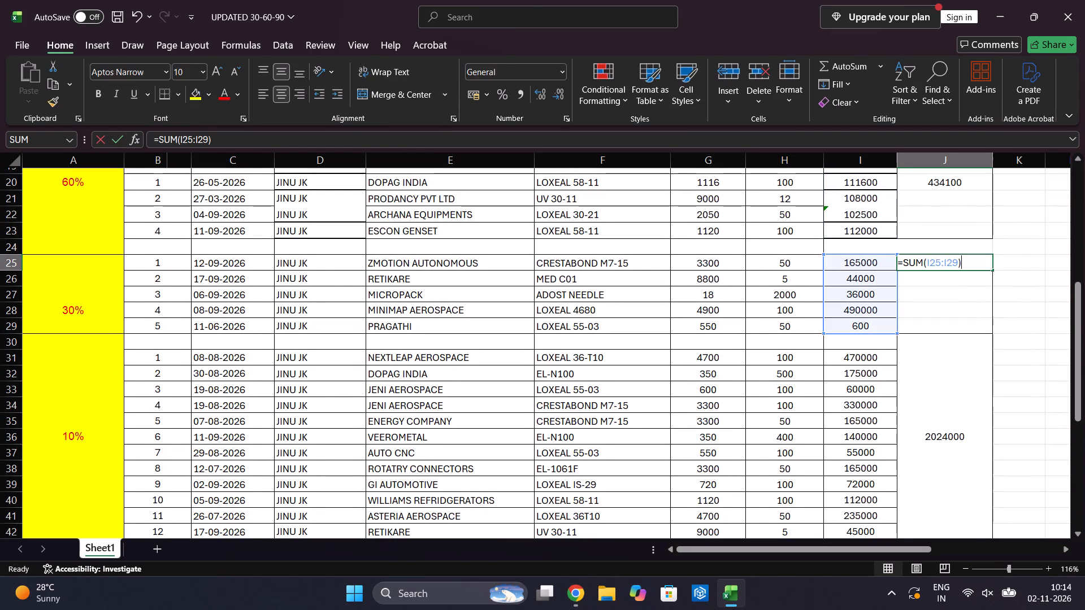
pyautogui.doubleClick(948, 434)
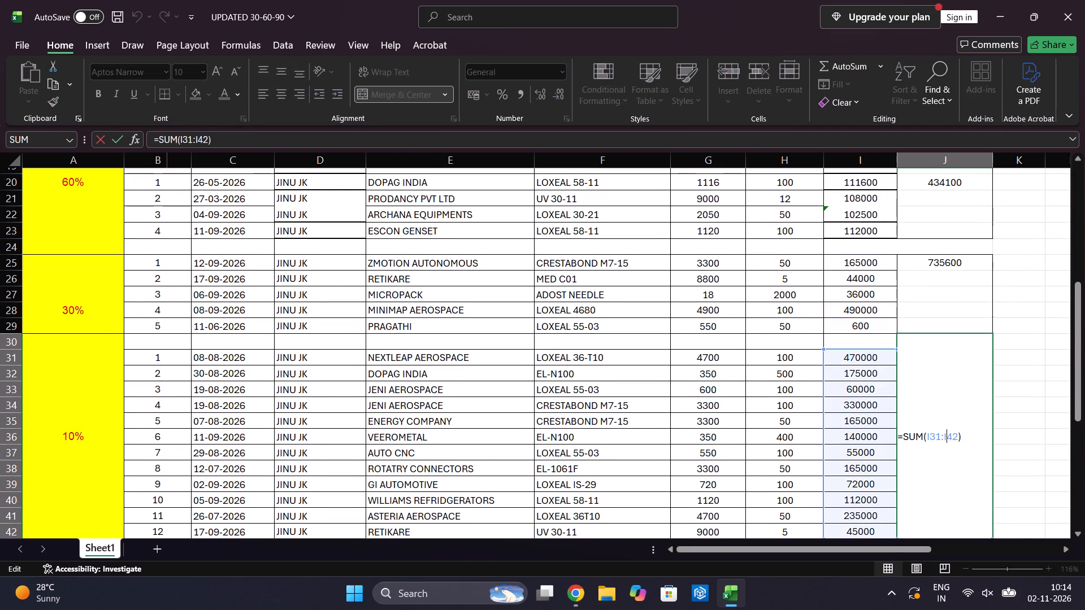
pyautogui.click(1054, 397)
pyautogui.scroll(-1, 1074, 311)
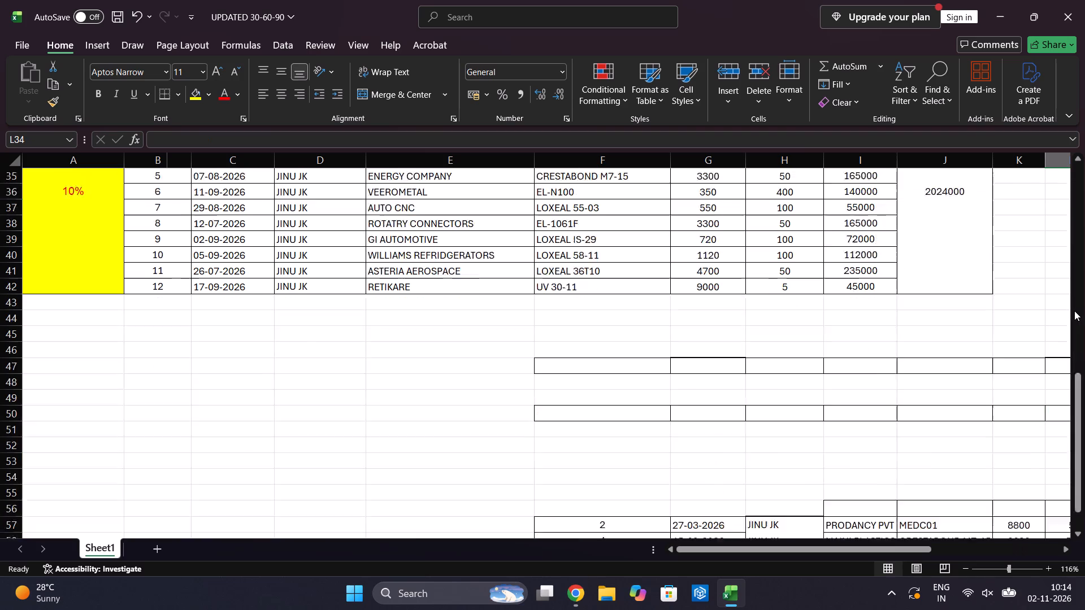
pyautogui.scroll(-1, 1074, 311)
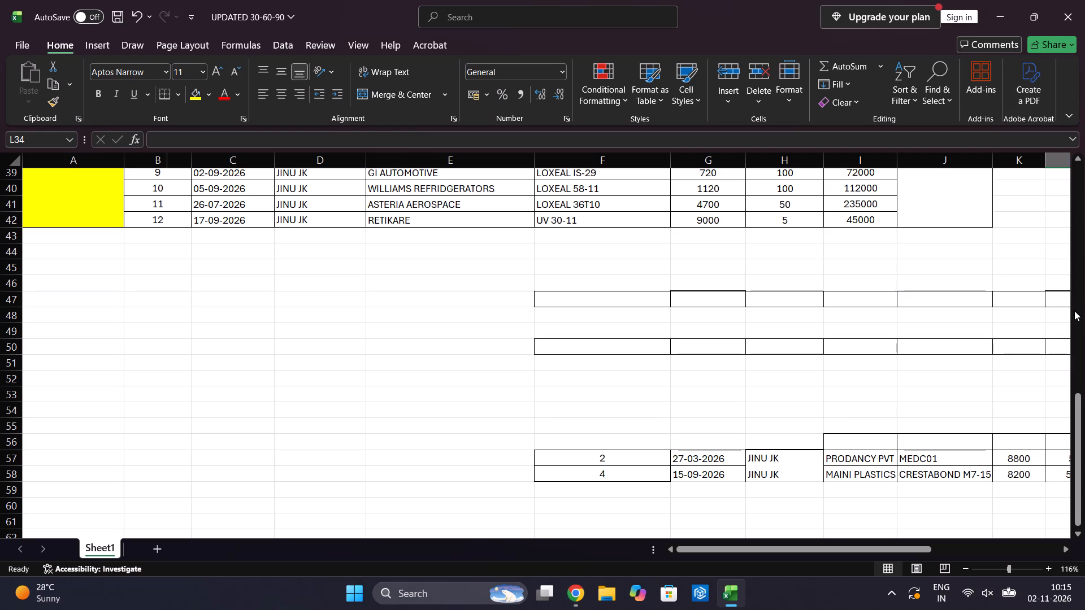
# Change the date of the ASTERIA AEROSPACE entry in the 10% section to 26-08-2026.
pyautogui.scroll(1, 1074, 311)
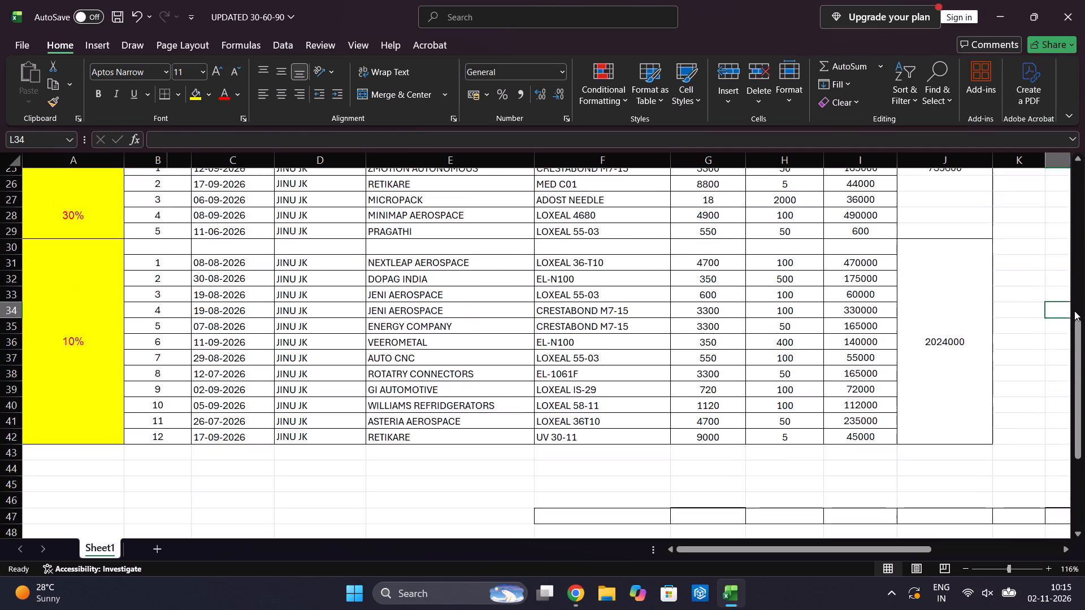
pyautogui.scroll(1, 1074, 311)
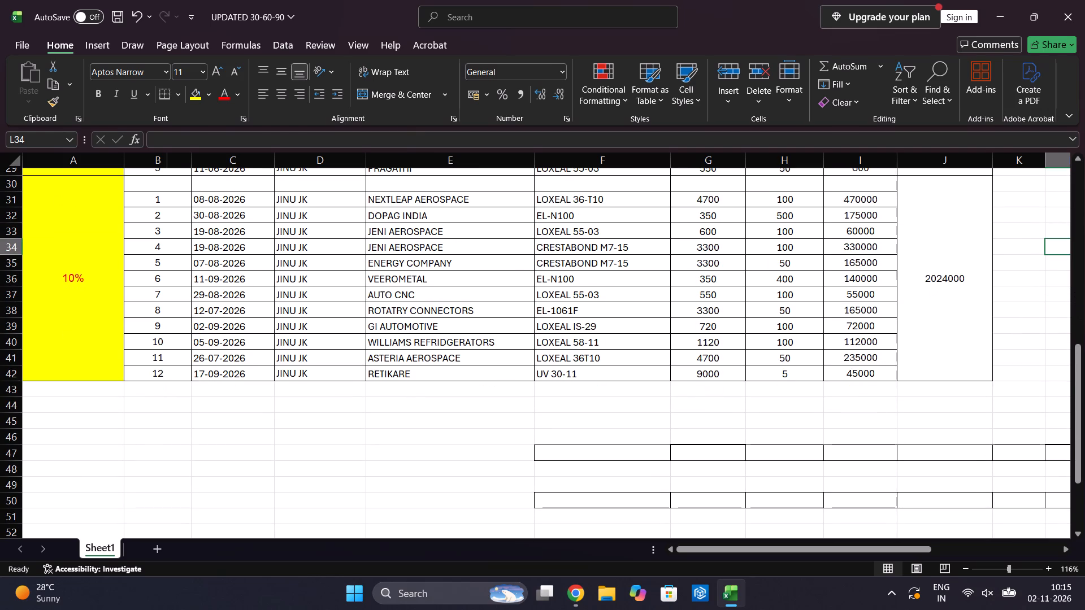
pyautogui.doubleClick(218, 359)
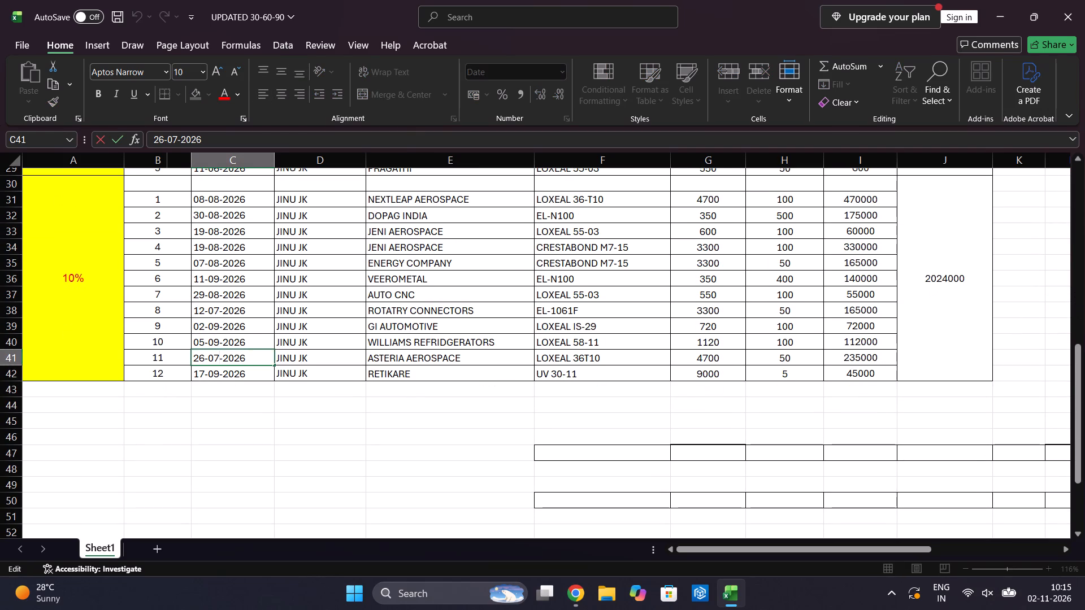
pyautogui.press('BackSpace')
pyautogui.press('8')
pyautogui.press('Return')
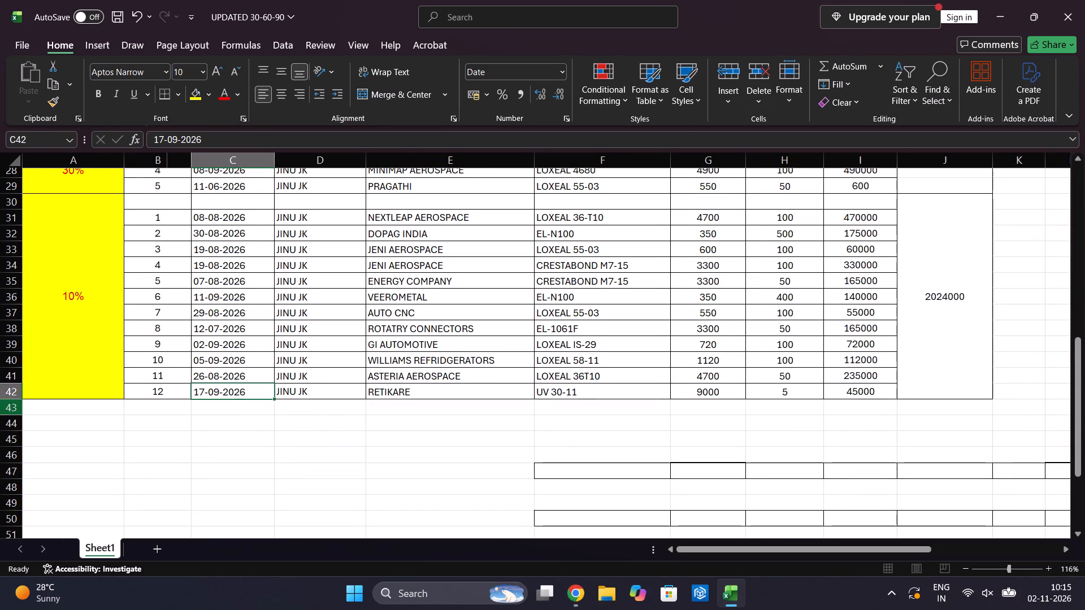
# Insert a row below RETIKARE in the 10% section, numbered 13 and dated 28-10-2026, with the same person's name as the rows above.
pyautogui.rightClick(11, 407)
pyautogui.click(50, 276)
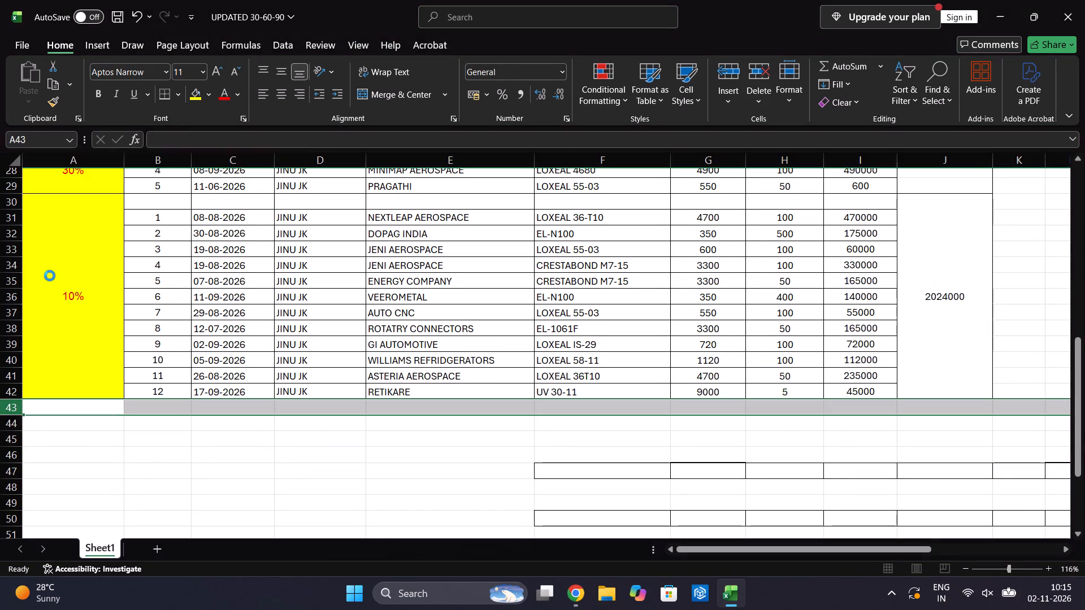
pyautogui.doubleClick(166, 409)
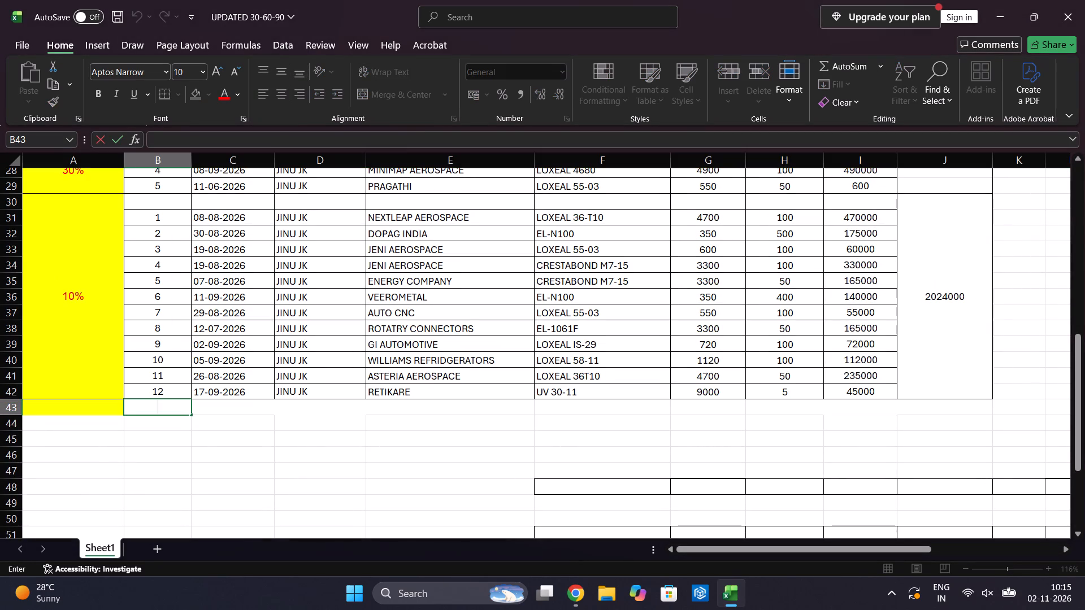
pyautogui.write('13')
pyautogui.press('Right')
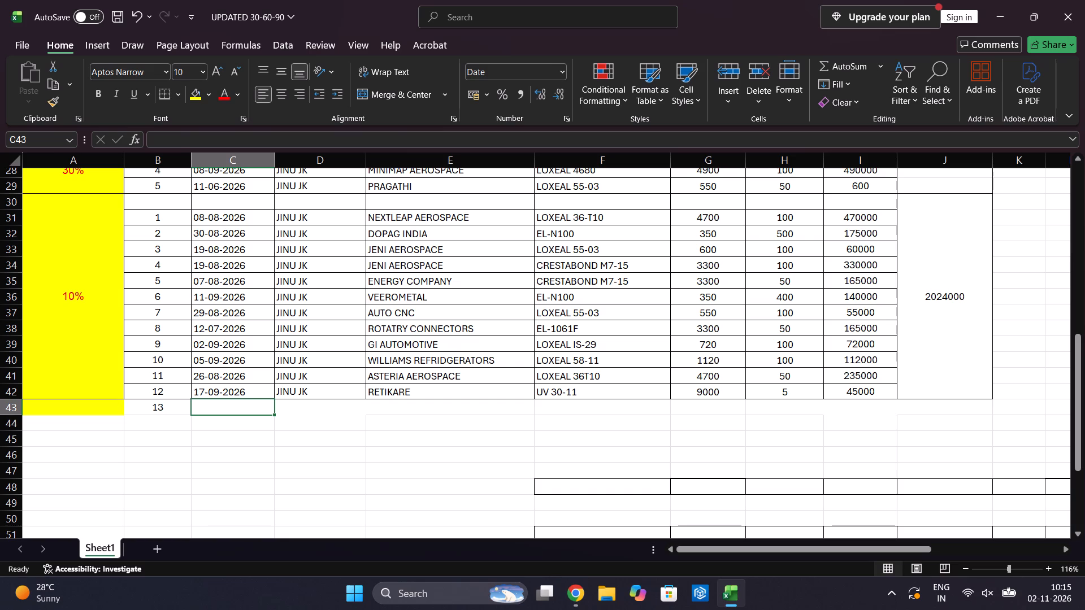
pyautogui.write('28-10')
pyautogui.write('-26')
pyautogui.press('Right')
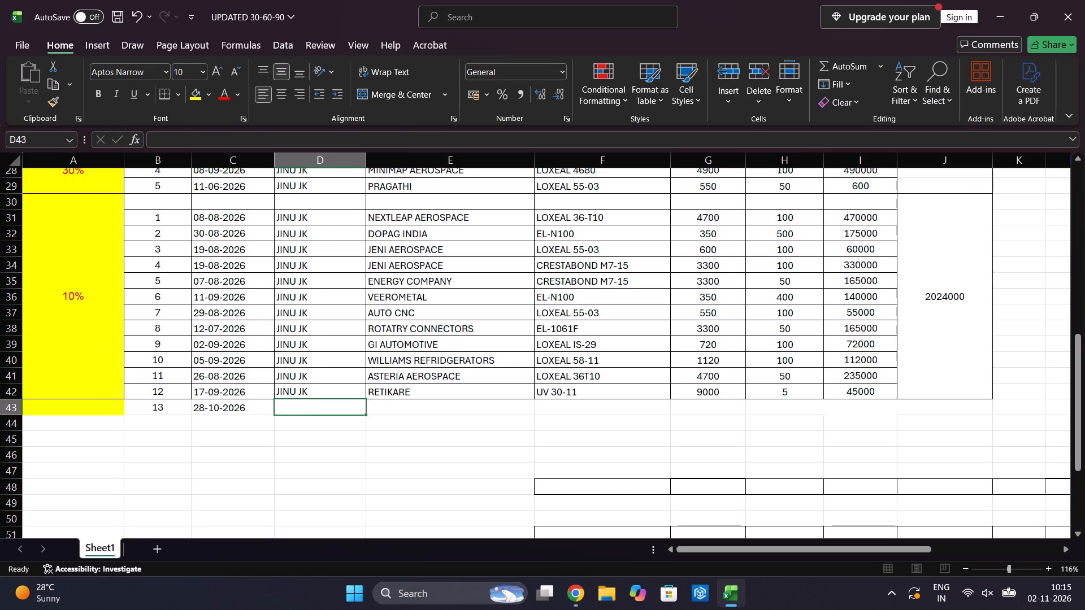
pyautogui.press('j')
pyautogui.press('Tab')
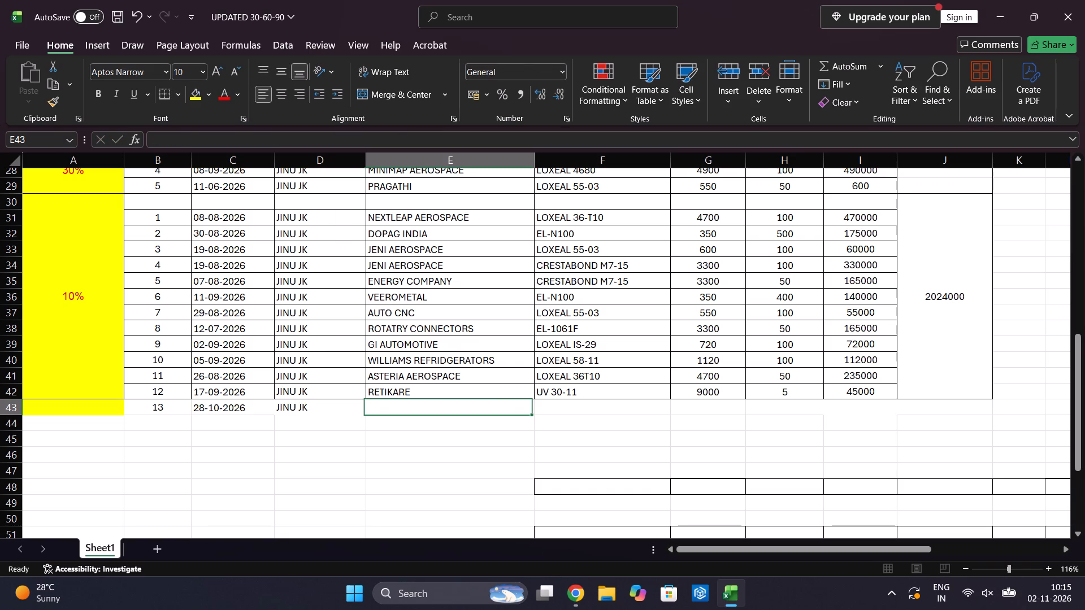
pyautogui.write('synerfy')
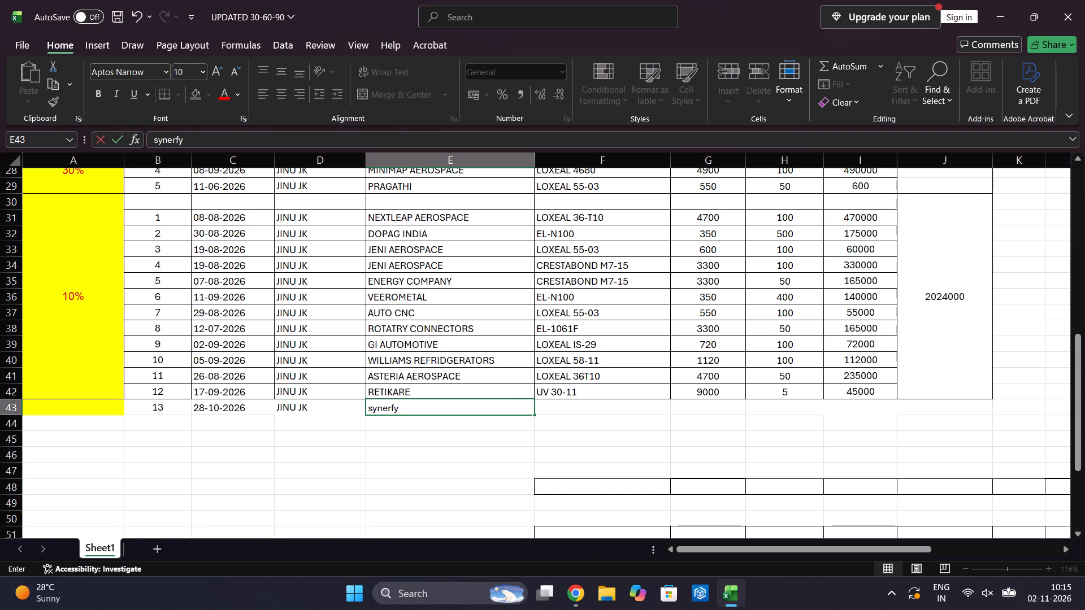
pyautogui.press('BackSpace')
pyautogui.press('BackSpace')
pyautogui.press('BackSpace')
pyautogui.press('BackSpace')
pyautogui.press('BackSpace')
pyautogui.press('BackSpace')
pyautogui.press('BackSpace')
# Enter SYNERGY as the customer and SIKA 221 as the product in row 13 of the 10% section.
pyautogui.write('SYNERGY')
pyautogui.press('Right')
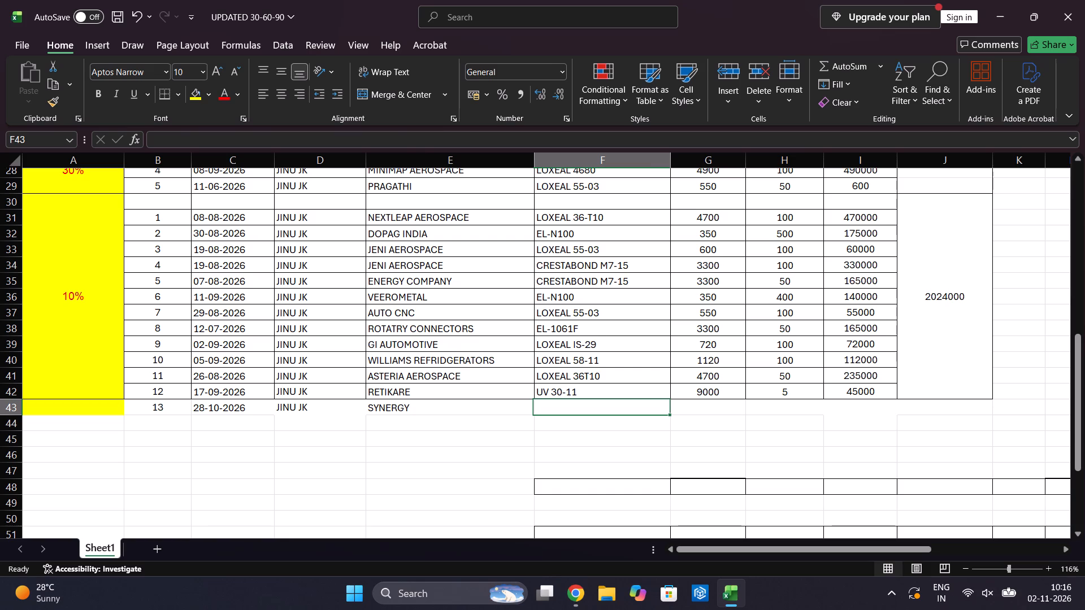
pyautogui.moveTo(38, 408); pyautogui.dragTo(205, 398)
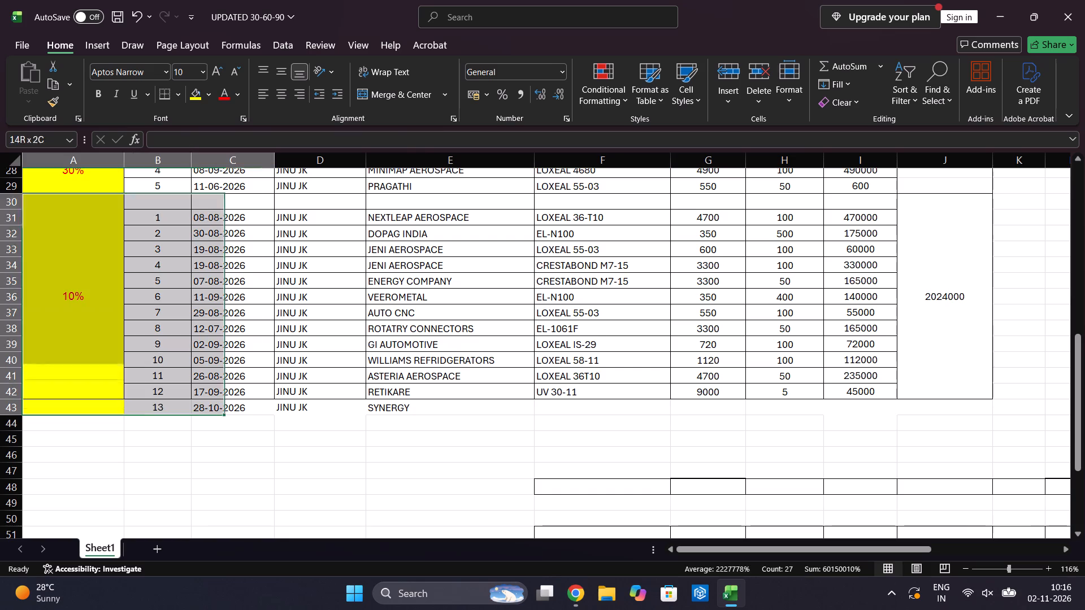
pyautogui.moveTo(205, 398); pyautogui.dragTo(105, 414)
pyautogui.click(449, 406)
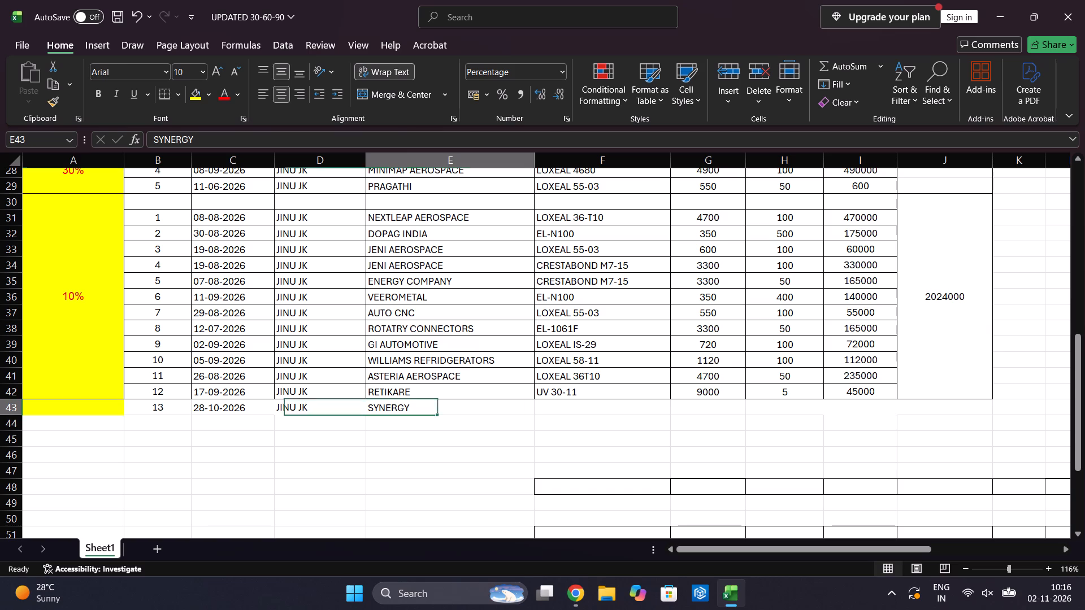
pyautogui.click(552, 403)
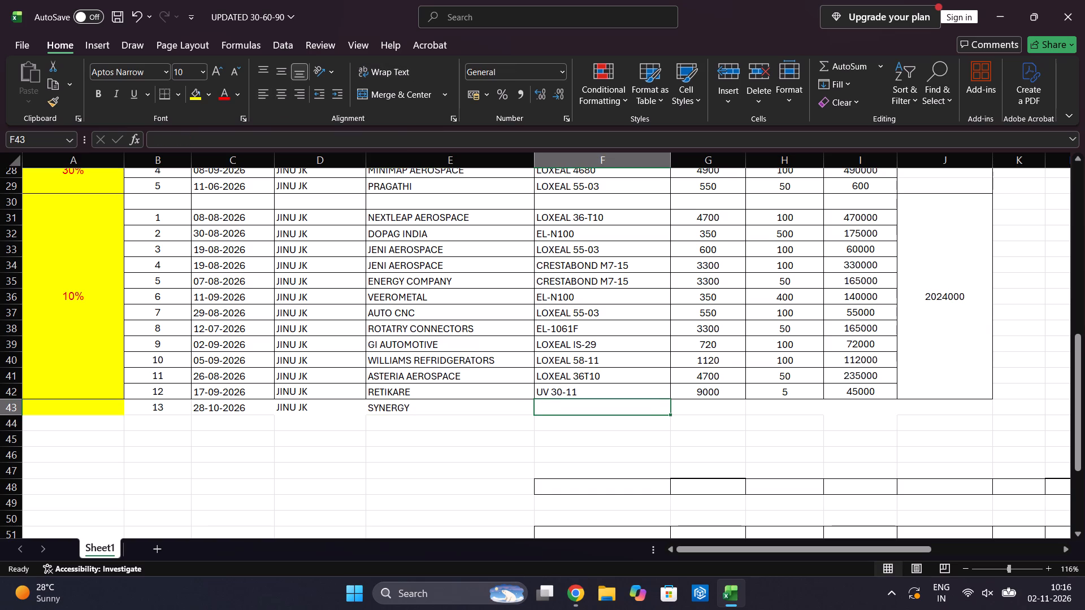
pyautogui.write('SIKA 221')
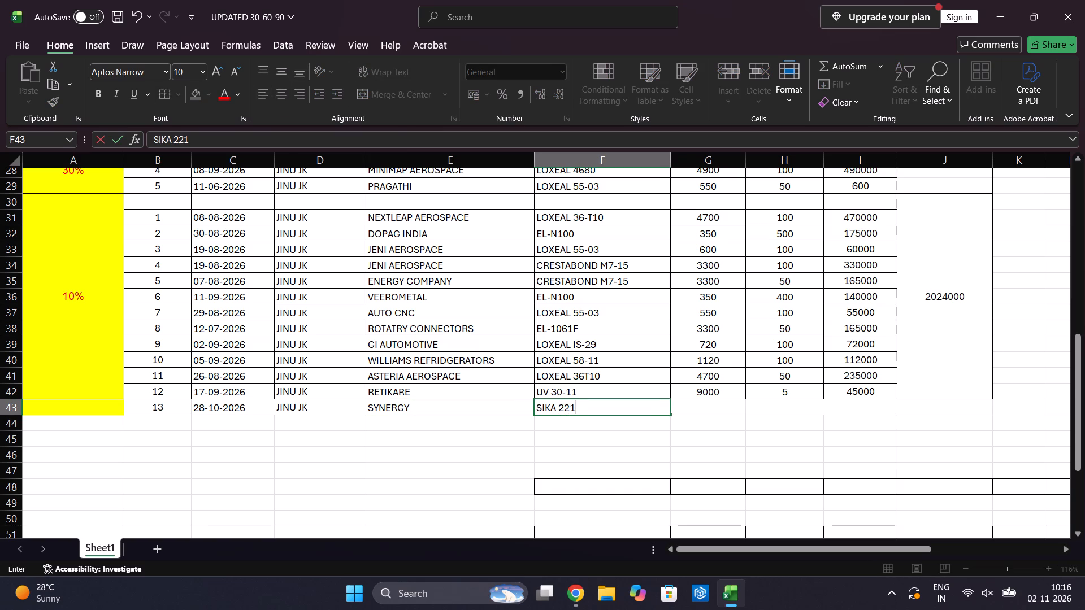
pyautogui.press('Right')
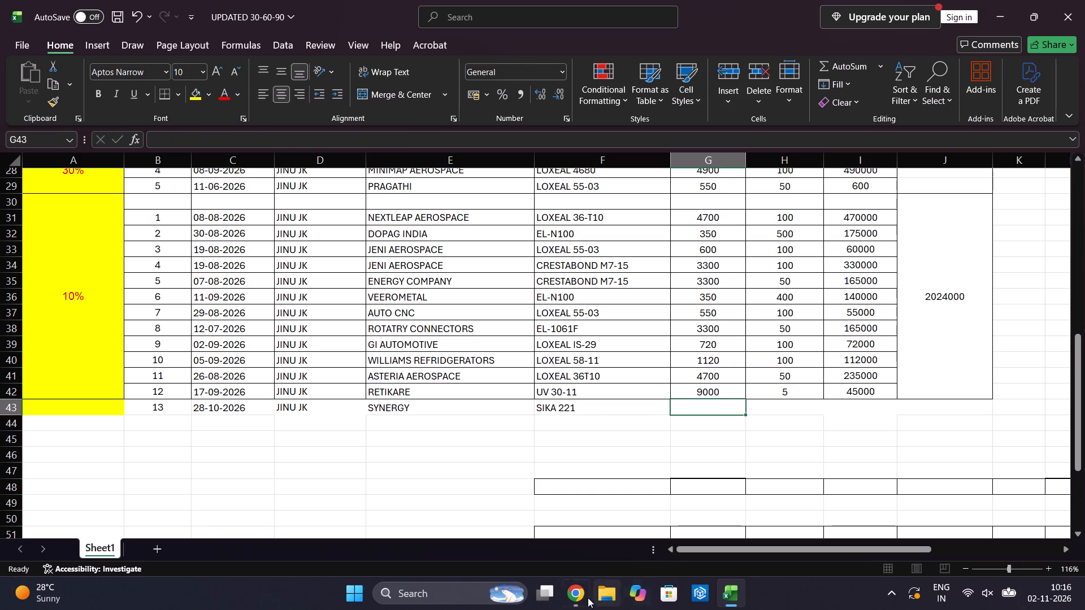
# Switch to Gmail in Chrome and close the preview of the Maini Plastics invoice PDF.
pyautogui.click(581, 594)
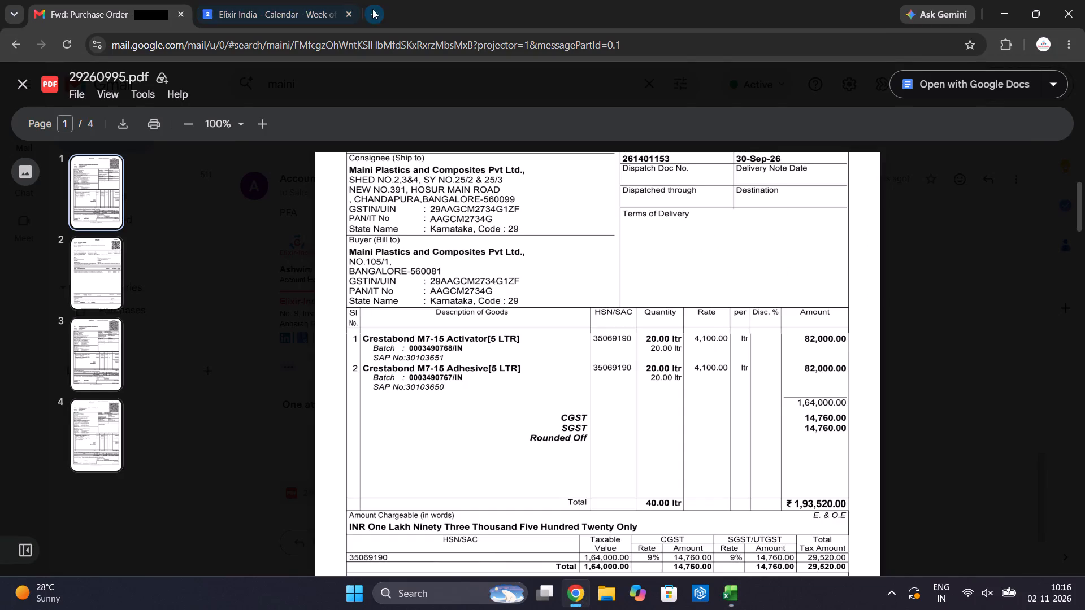
pyautogui.click(25, 88)
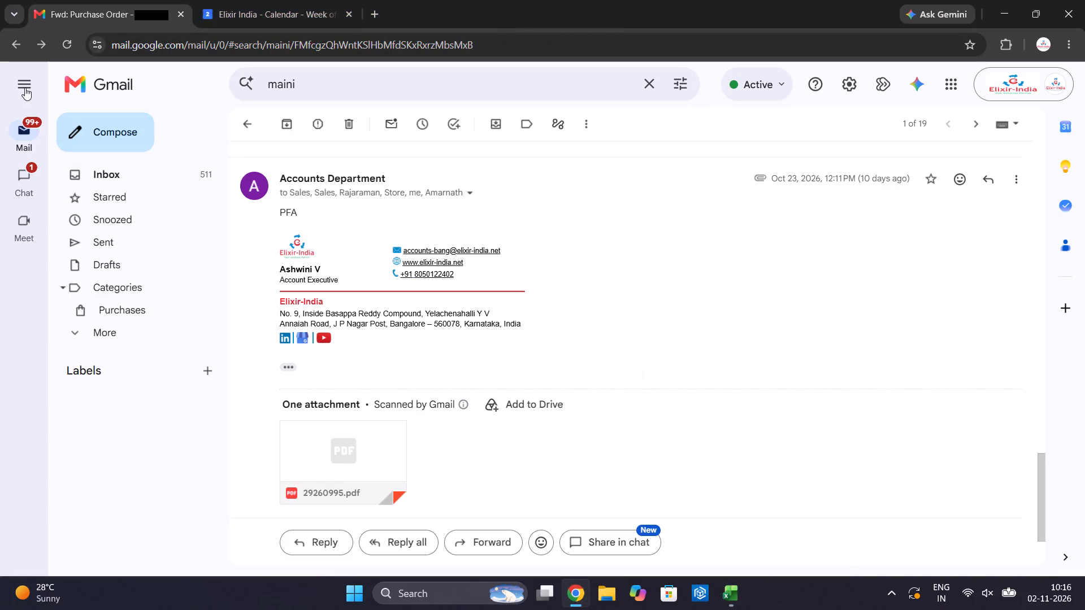
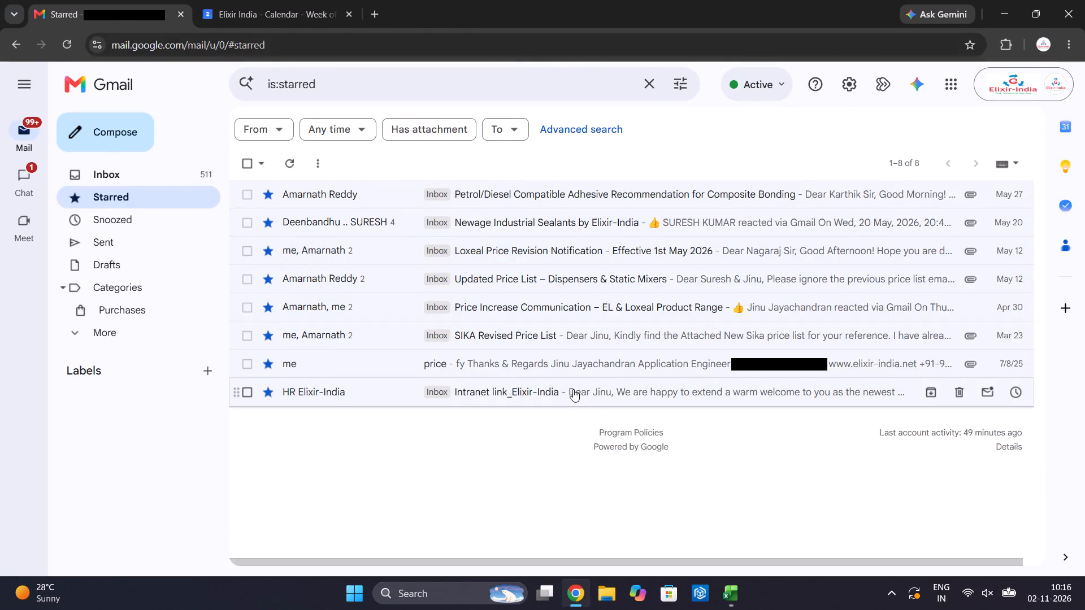
# Check the Sikaflex 221 prices in the end-user price list attached to the SIKA Revised Price List email, returning to the Excel workbook.
pyautogui.click(553, 328)
pyautogui.scroll(-5, 540, 419)
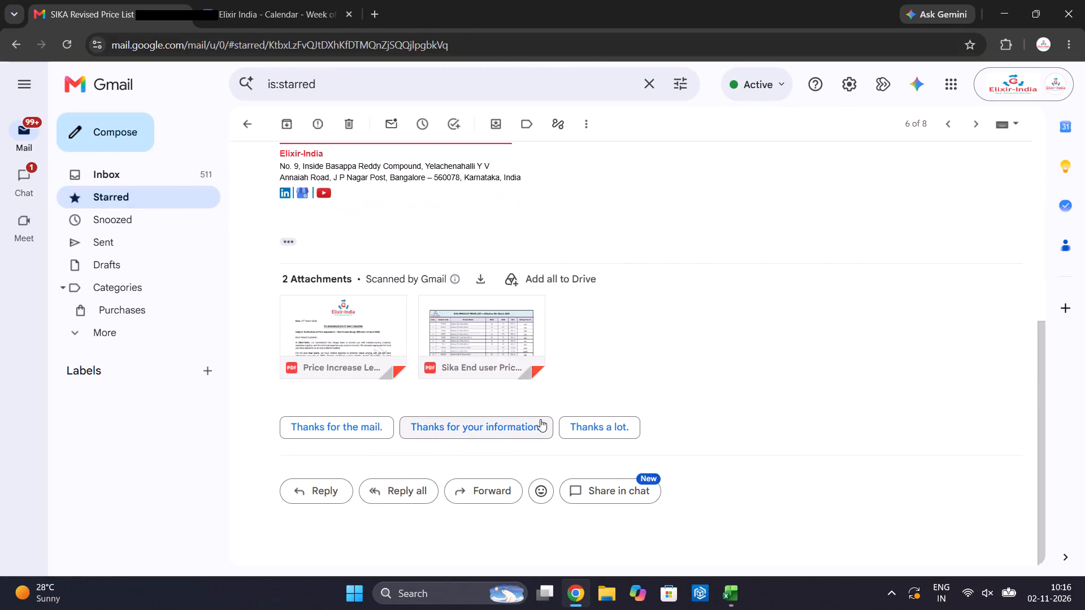
pyautogui.scroll(-2, 618, 314)
pyautogui.click(479, 310)
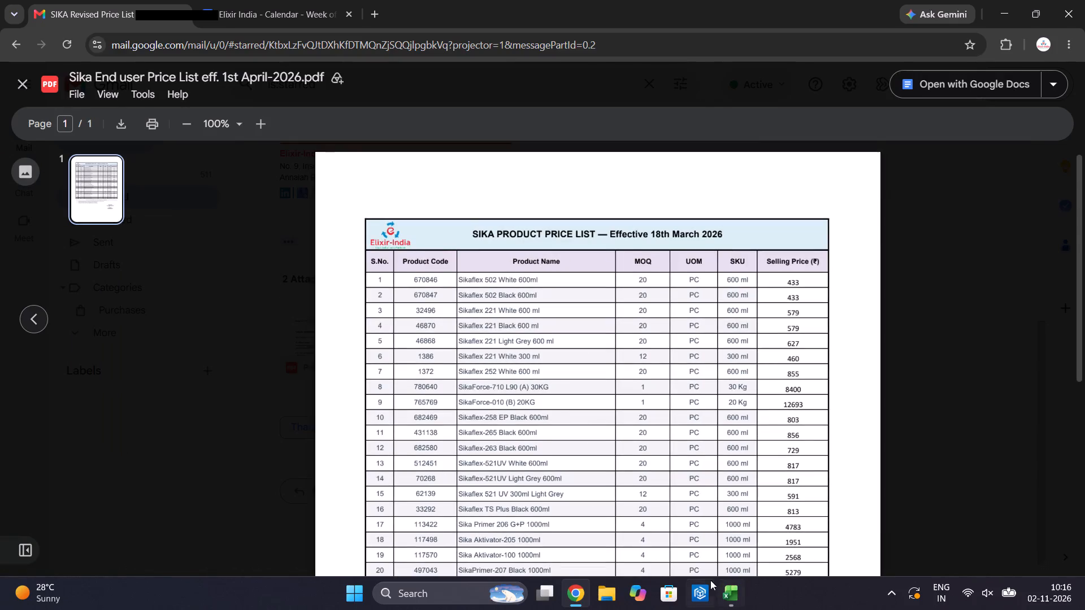
pyautogui.click(732, 542)
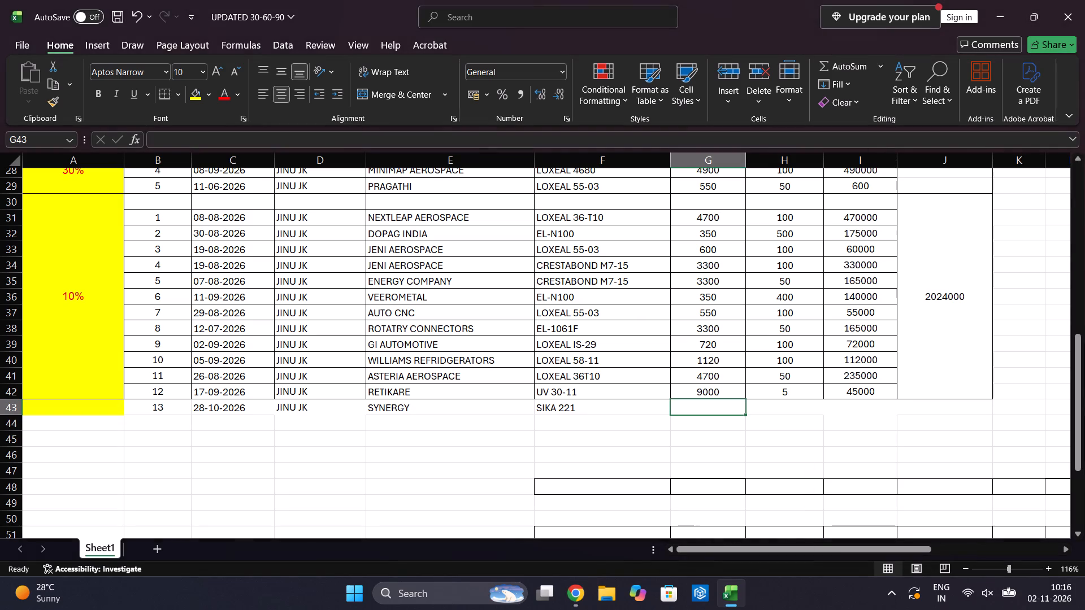
# Complete the SYNERGY row in the 10% section with a rate of 550 and a quantity of 200.
pyautogui.scroll(2, 706, 402)
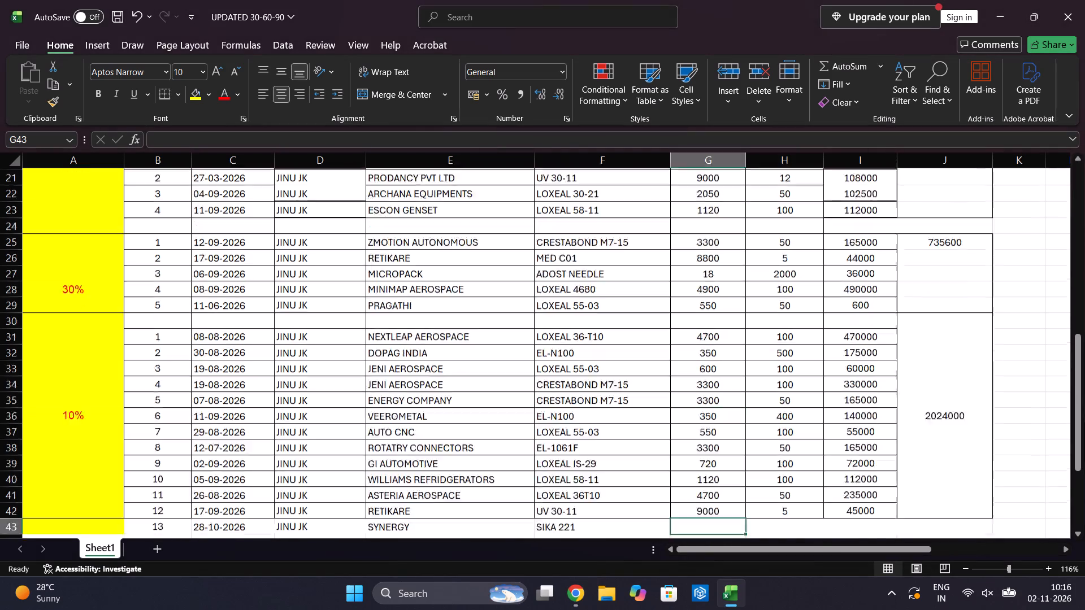
pyautogui.scroll(2, 706, 402)
pyautogui.scroll(-5, 706, 402)
pyautogui.click(706, 402)
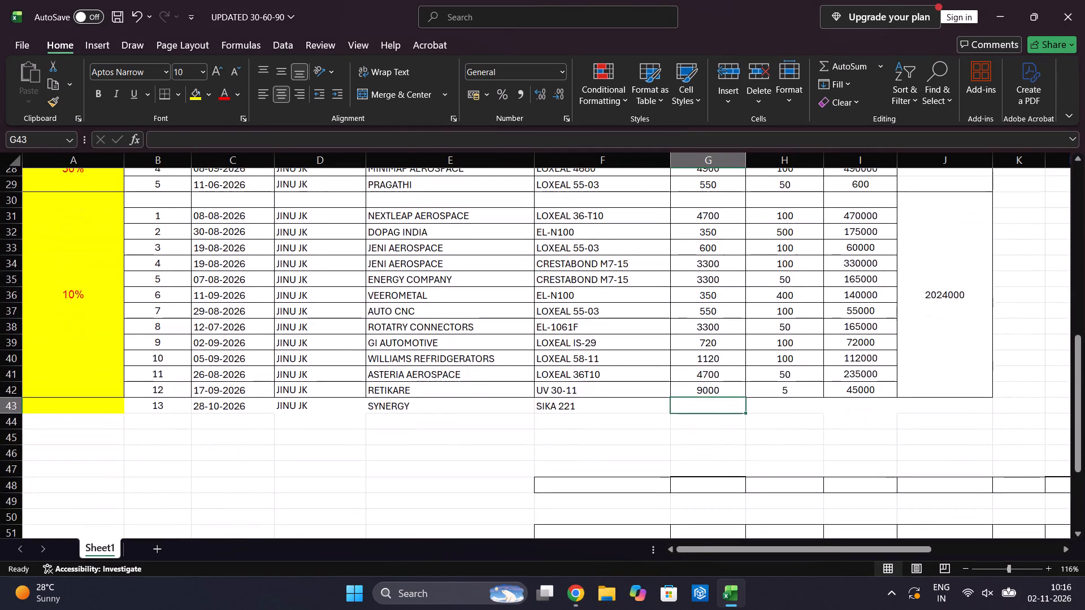
pyautogui.press('7')
pyautogui.press('BackSpace')
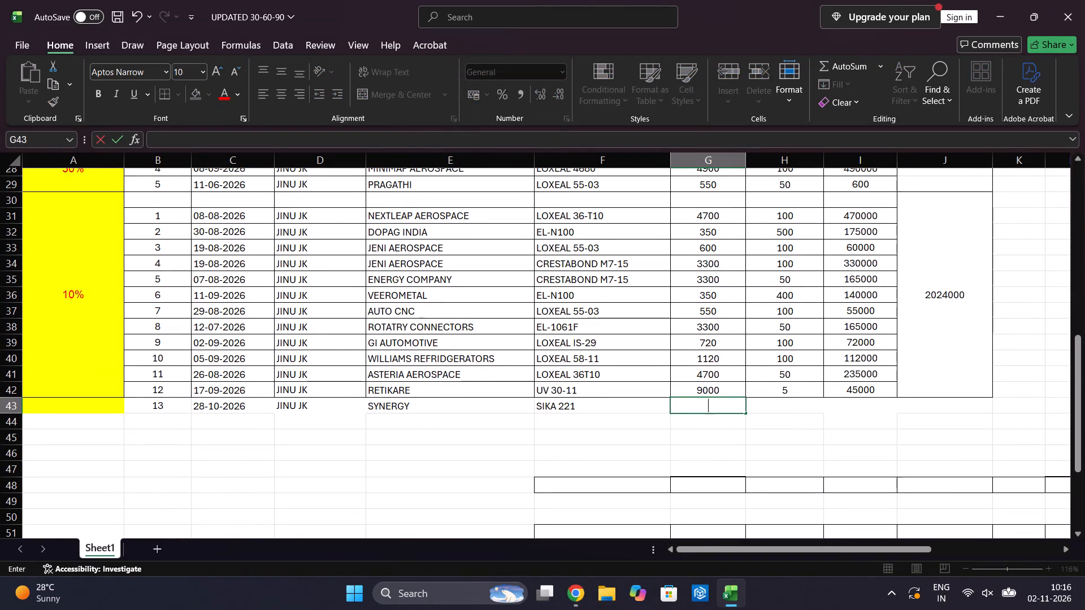
pyautogui.write('550')
pyautogui.press('Right')
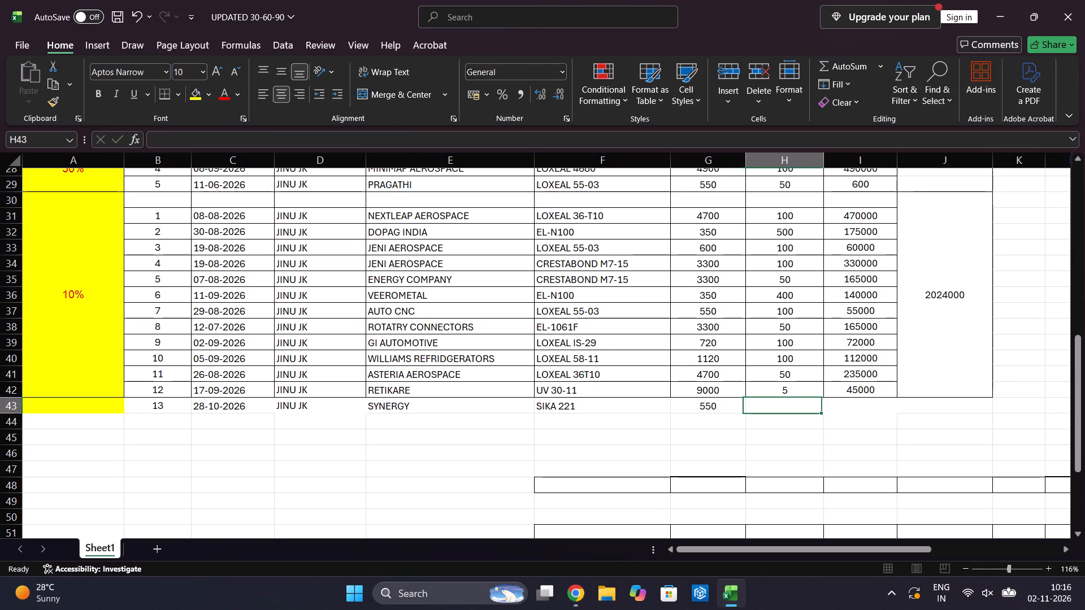
pyautogui.write('200')
pyautogui.press('Return')
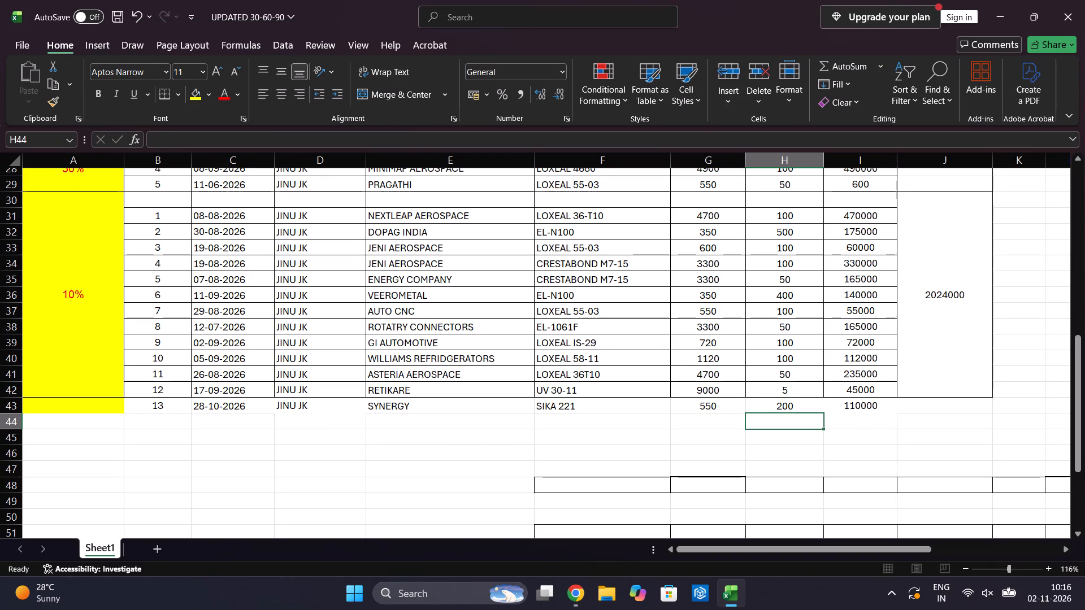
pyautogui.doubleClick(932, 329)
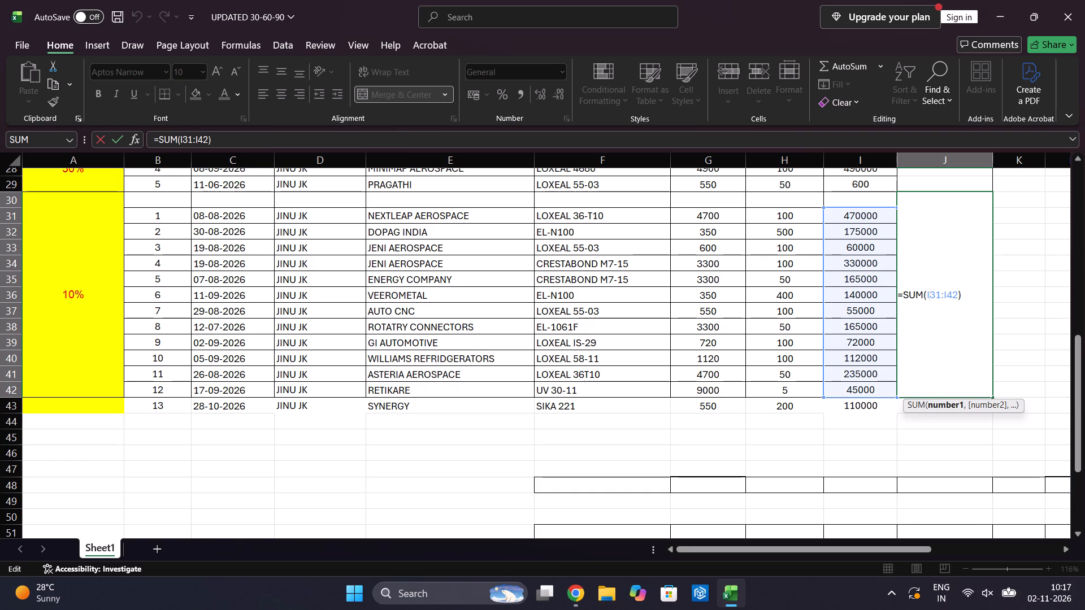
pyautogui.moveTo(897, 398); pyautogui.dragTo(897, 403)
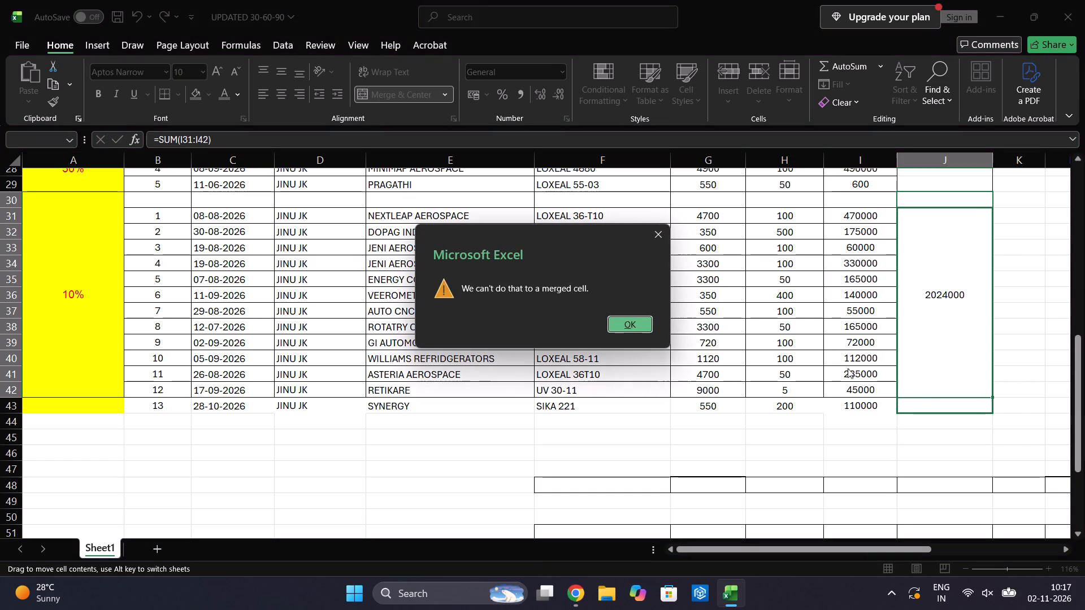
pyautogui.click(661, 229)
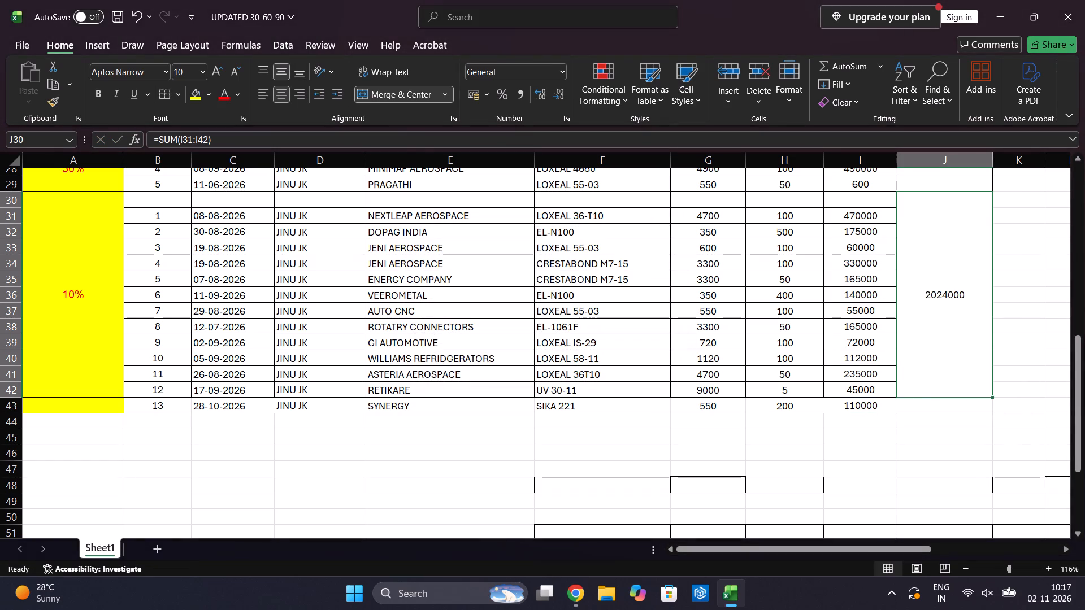
# Extend the 10% section's total formula to sum I31:I43, taking in the SYNERGY row.
pyautogui.doubleClick(938, 286)
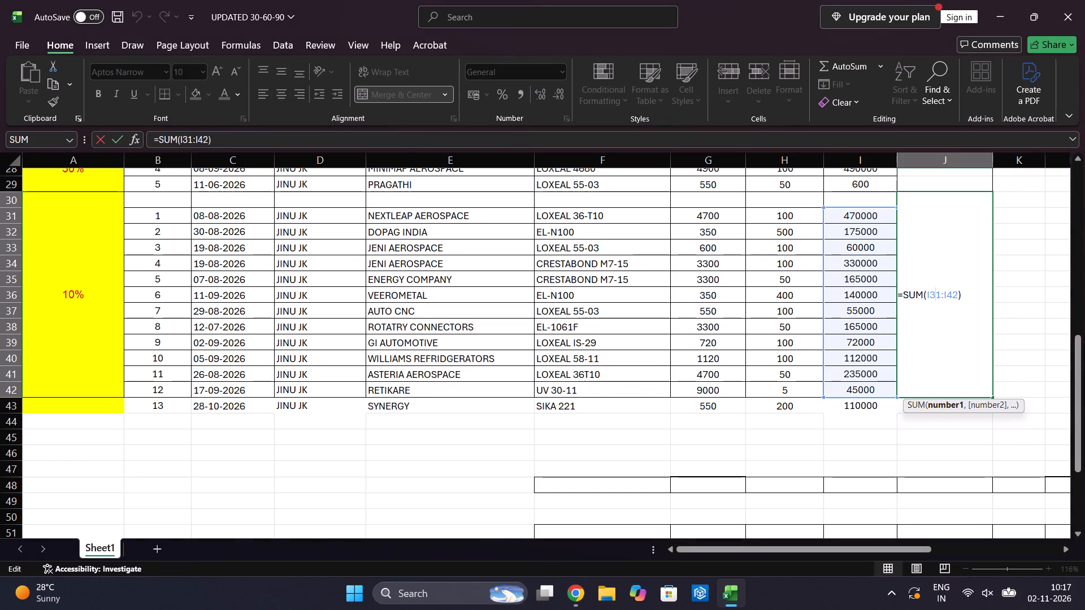
pyautogui.click(824, 396)
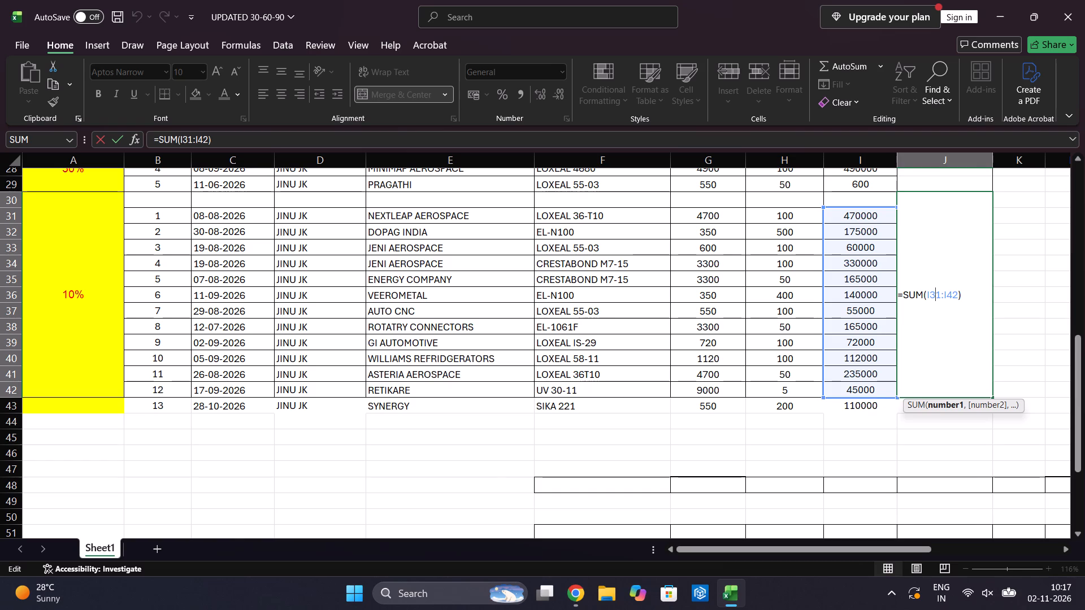
pyautogui.moveTo(824, 395); pyautogui.dragTo(824, 404)
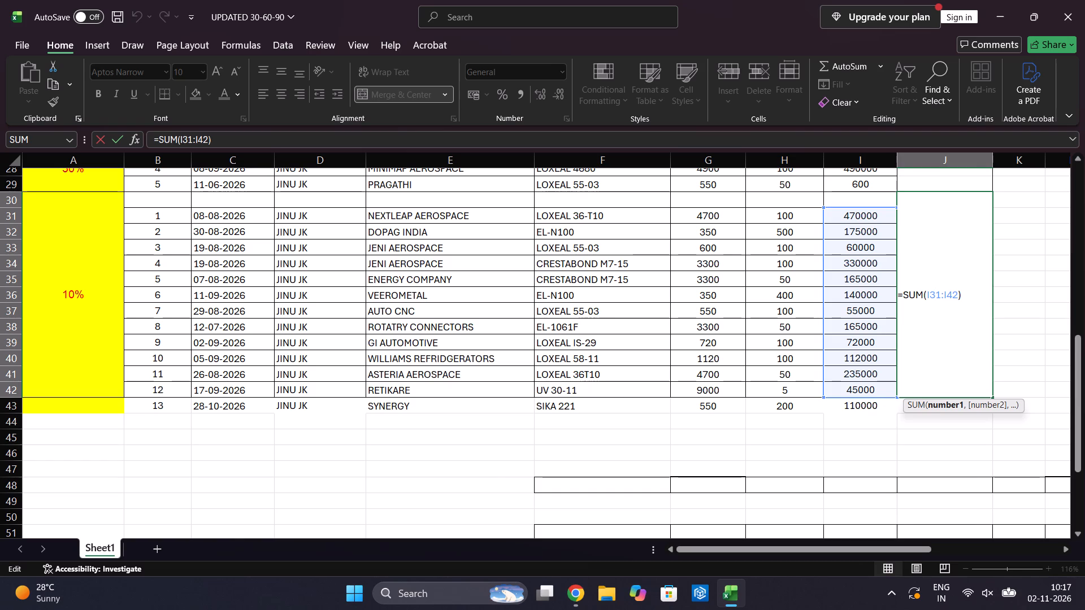
pyautogui.click(957, 295)
pyautogui.press('BackSpace')
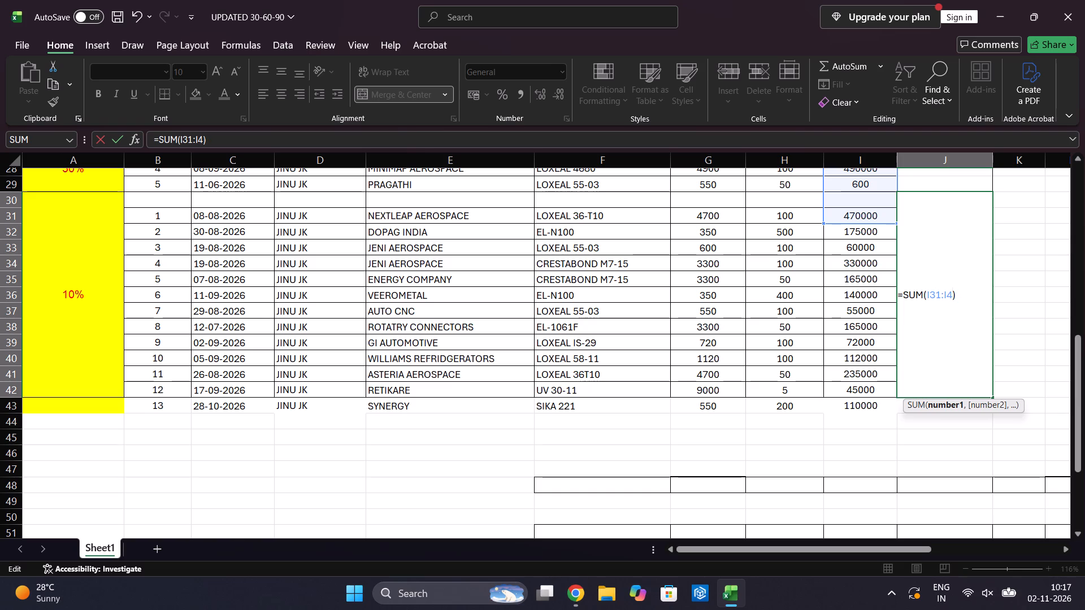
pyautogui.press('3')
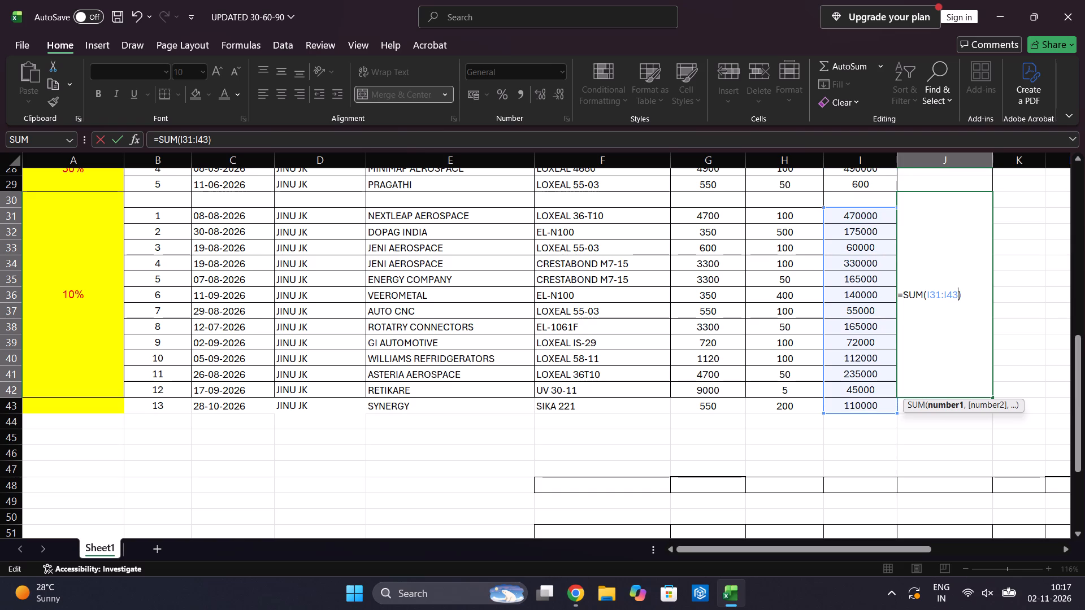
pyautogui.press('Return')
# Delete the leftover PRODANCY PVT and MAINI PLASTICS entries in rows 58 and 59 below the table.
pyautogui.scroll(-1, 962, 447)
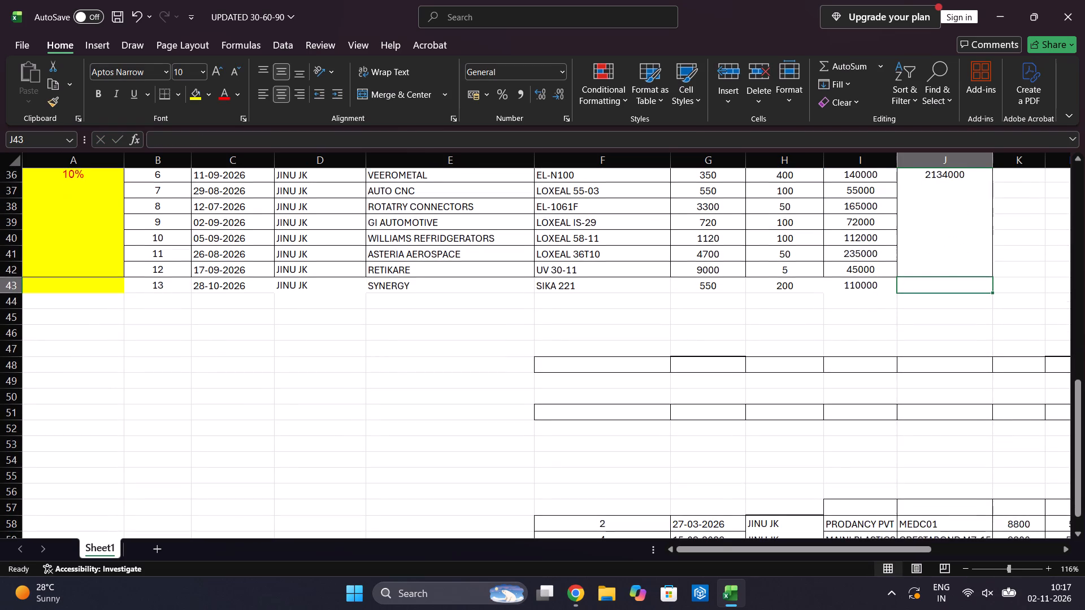
pyautogui.scroll(-1, 802, 459)
pyautogui.moveTo(592, 413); pyautogui.dragTo(944, 457)
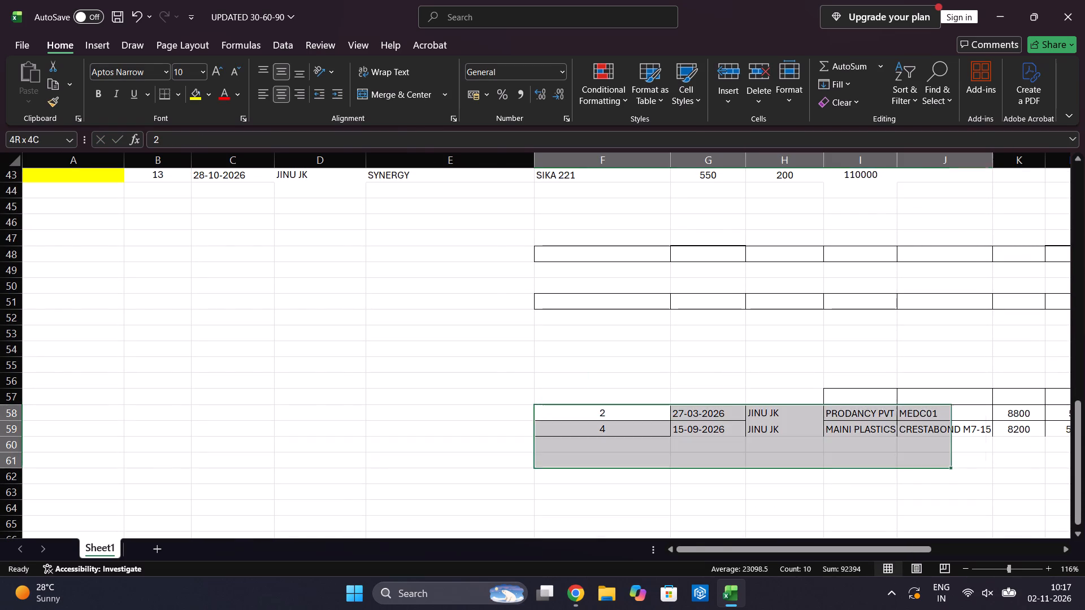
pyautogui.moveTo(944, 457); pyautogui.dragTo(999, 232)
pyautogui.press('Delete')
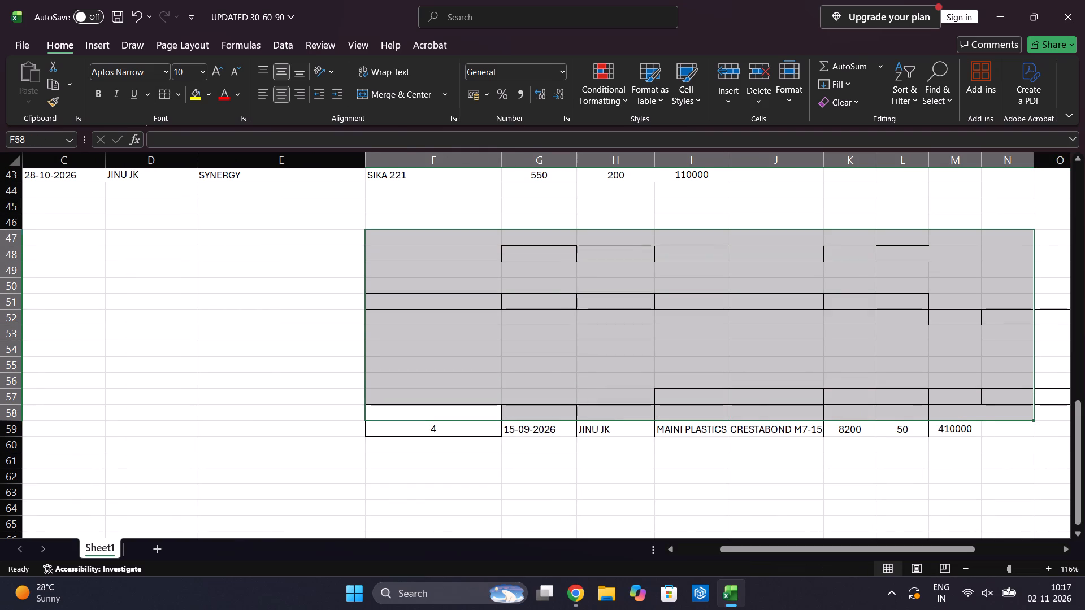
pyautogui.moveTo(1041, 458); pyautogui.dragTo(280, 404)
pyautogui.press('Delete')
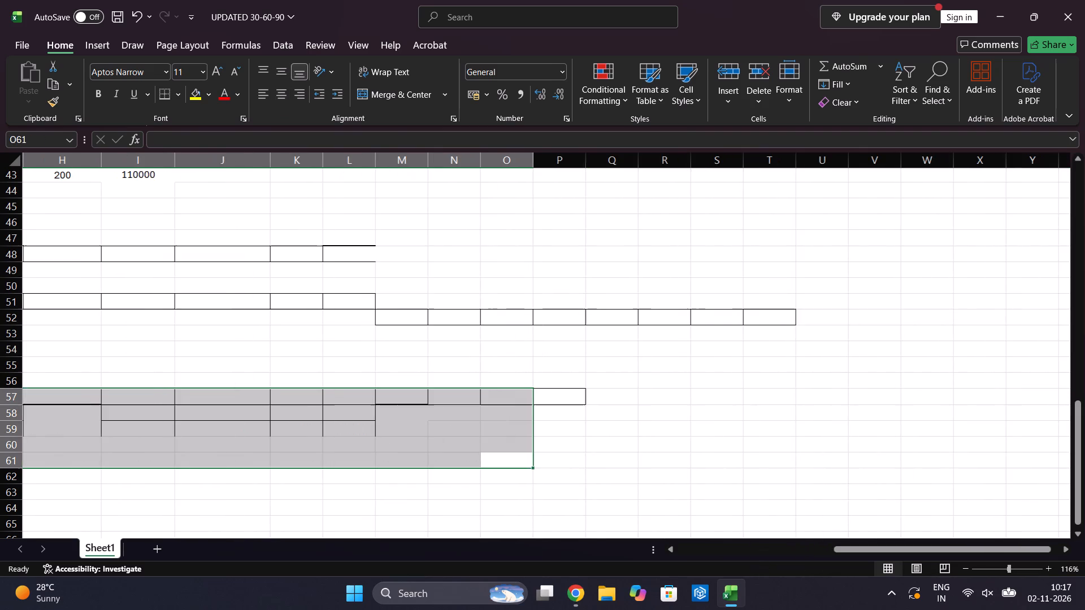
# Remove all the stray cell borders from the empty area below the table, across E46:X62.
pyautogui.hscroll(8, 280, 404)
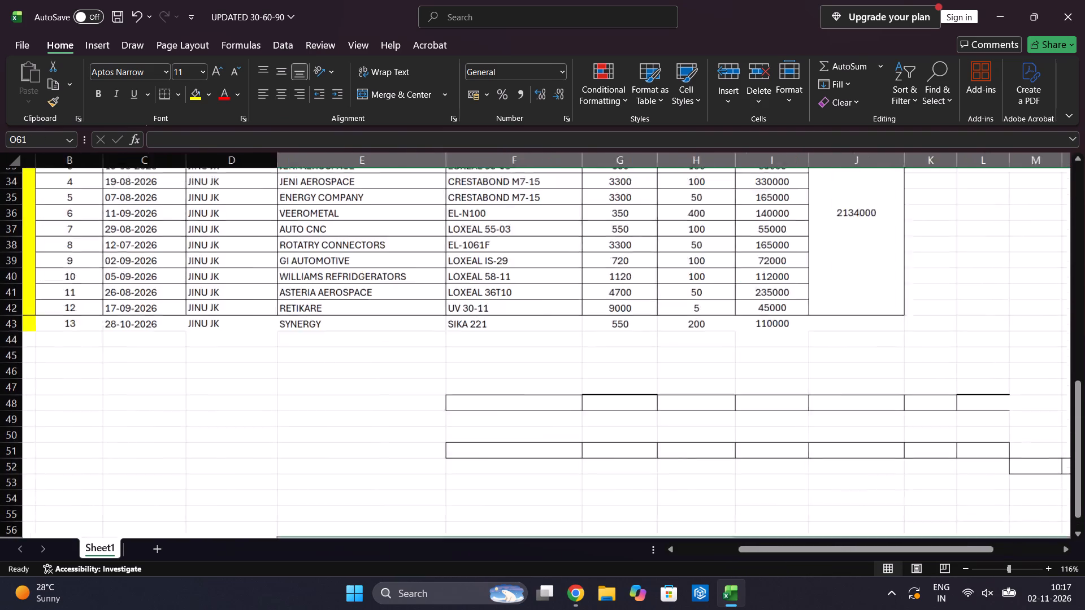
pyautogui.hscroll(1, 280, 404)
pyautogui.scroll(-1, 280, 404)
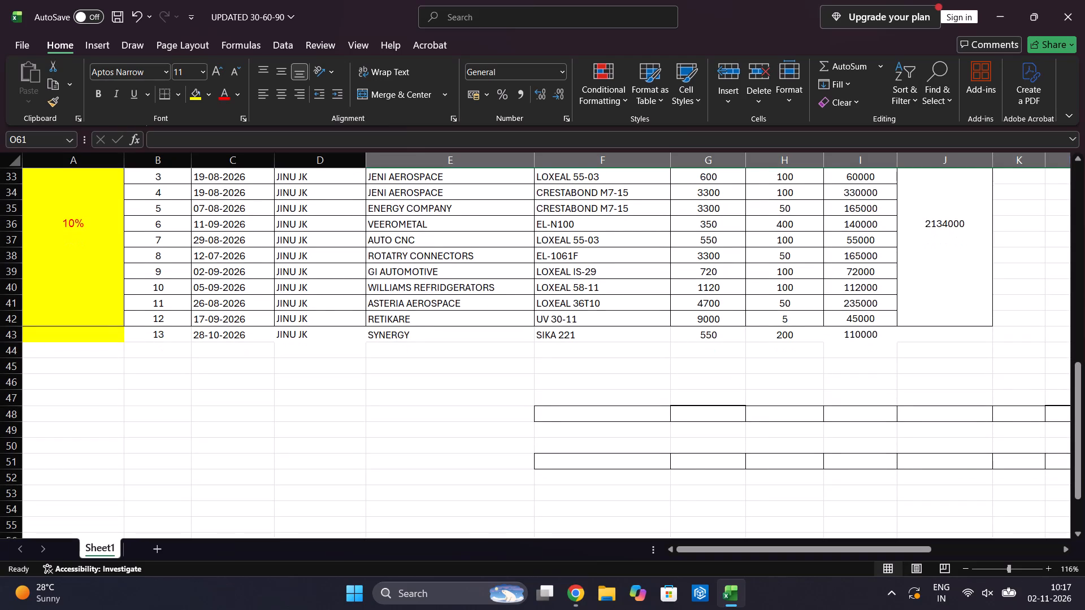
pyautogui.click(553, 411)
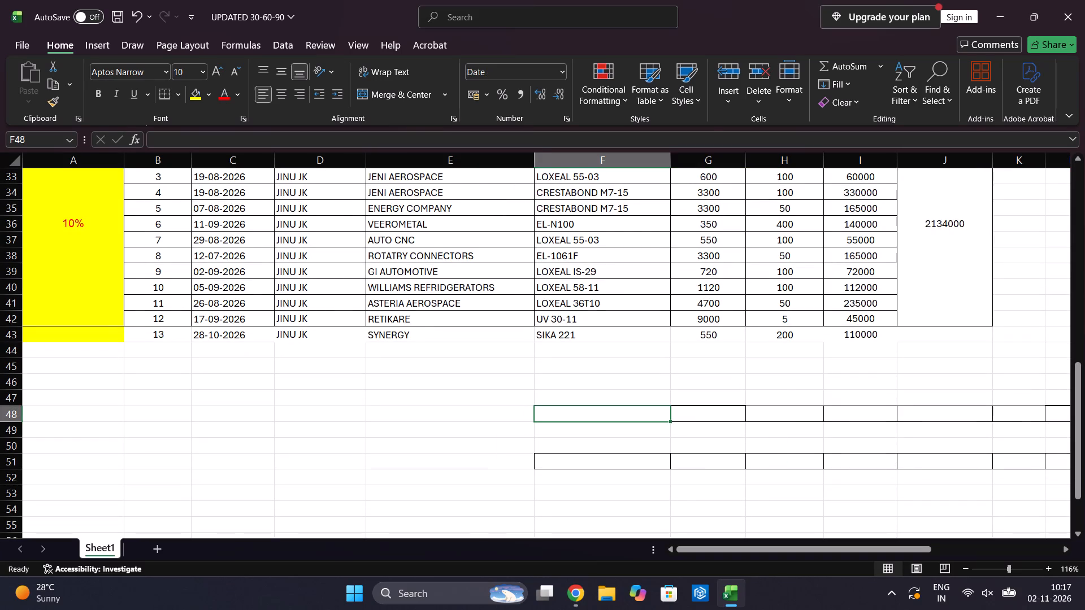
pyautogui.moveTo(504, 387); pyautogui.dragTo(785, 507)
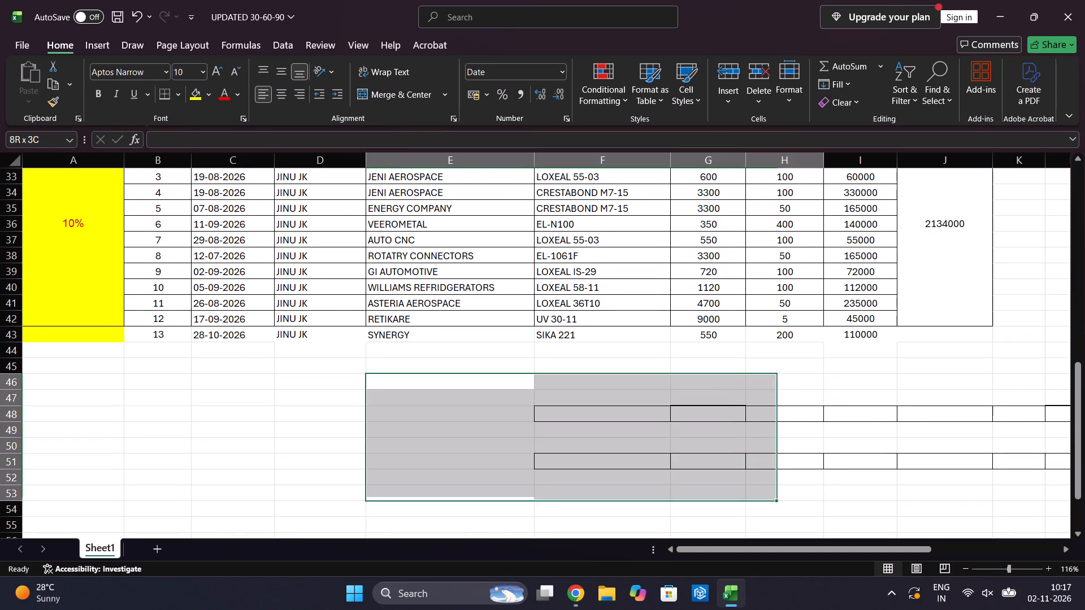
pyautogui.moveTo(785, 507); pyautogui.dragTo(1045, 585)
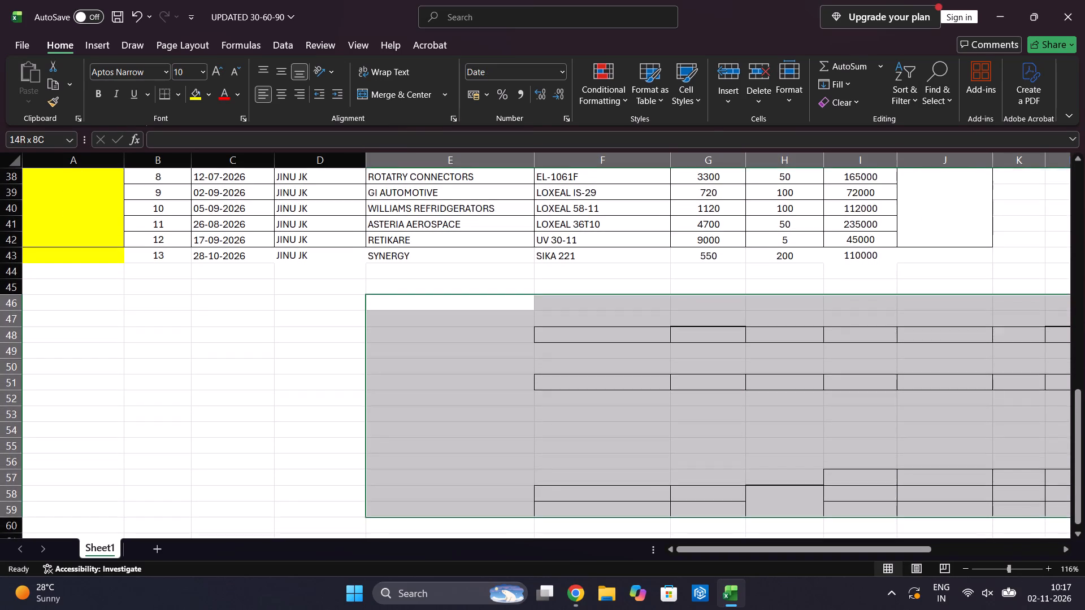
pyautogui.moveTo(1045, 585); pyautogui.dragTo(1059, 348)
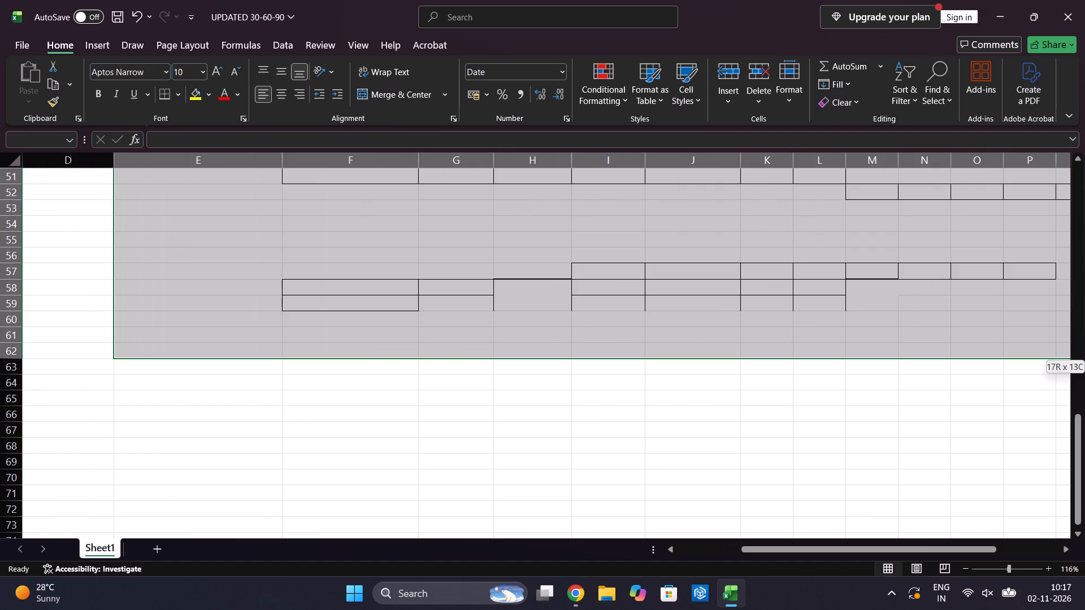
pyautogui.moveTo(1059, 348); pyautogui.dragTo(1081, 343)
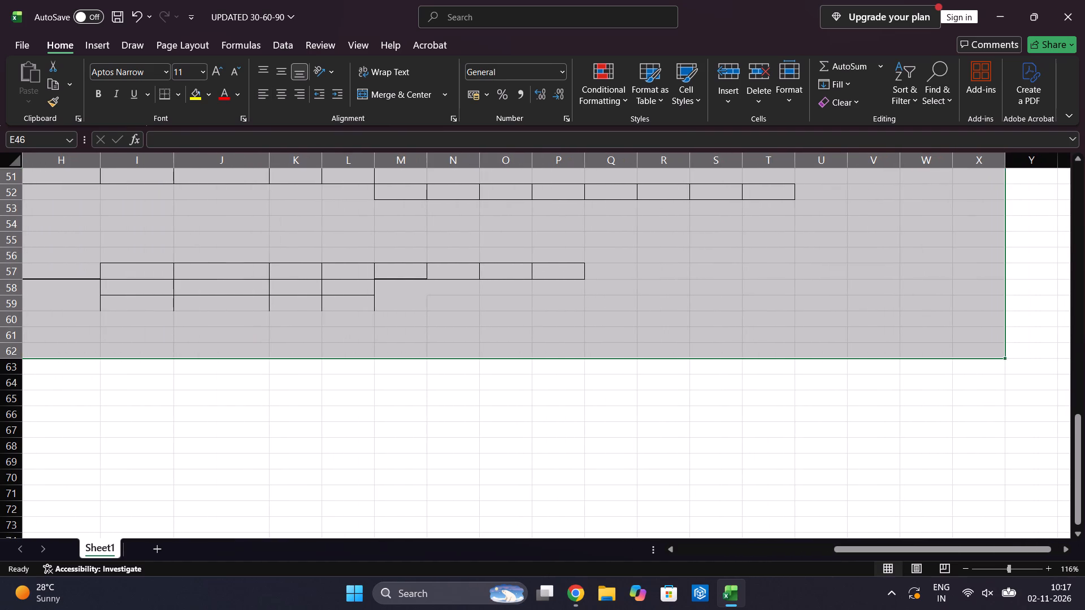
pyautogui.click(180, 90)
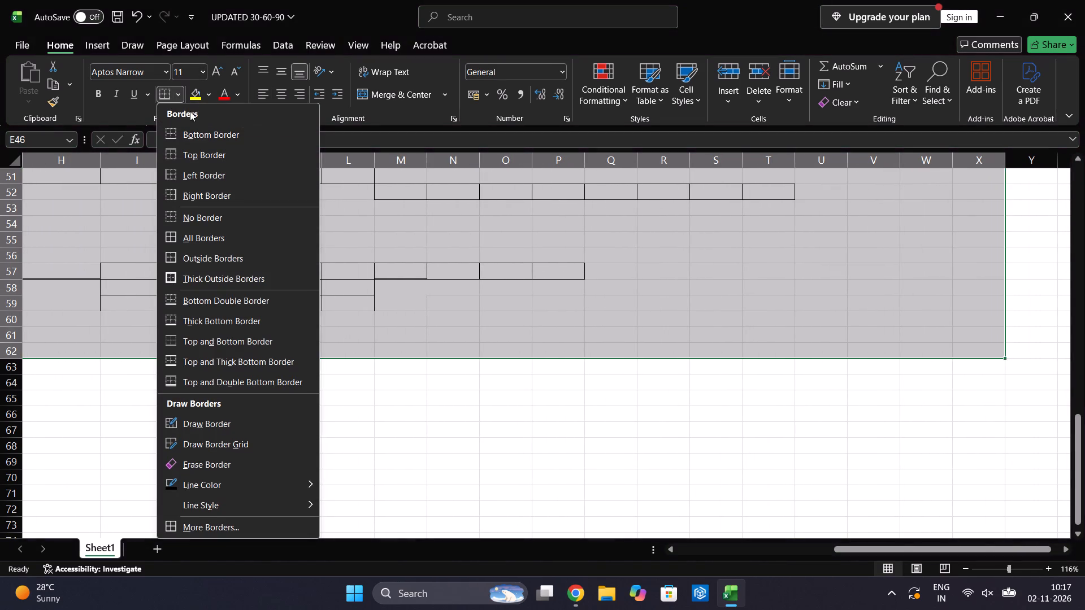
pyautogui.click(189, 208)
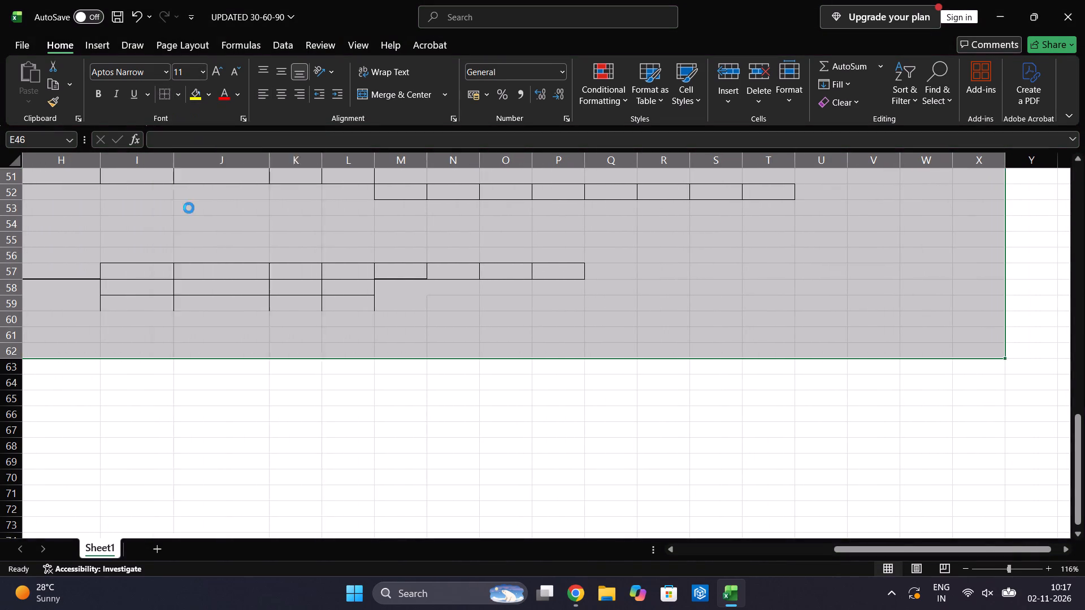
pyautogui.click(340, 442)
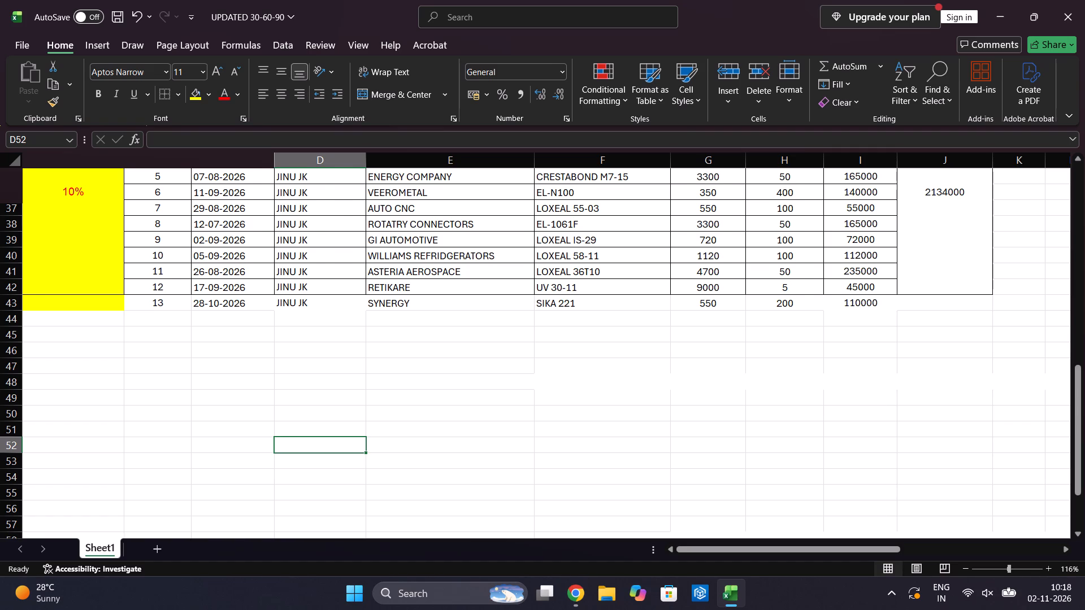
# Start a new entry numbered 14 in row 44, directly below the SYNERGY row of the 10% section.
pyautogui.hscroll(1, 942, 299)
pyautogui.scroll(1, 942, 299)
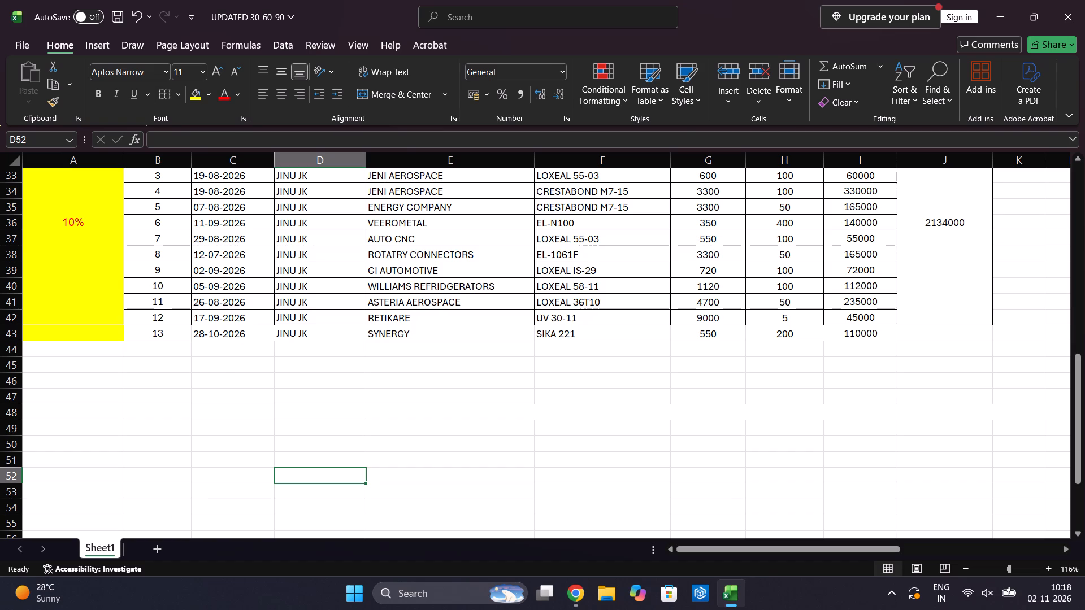
pyautogui.click(168, 349)
pyautogui.write('14')
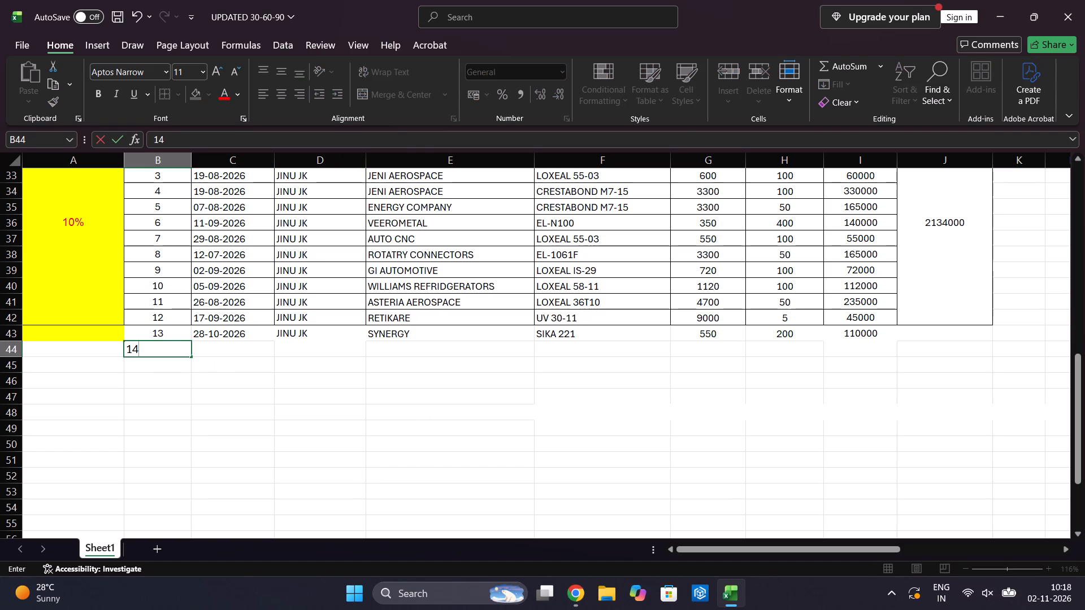
pyautogui.press('Right')
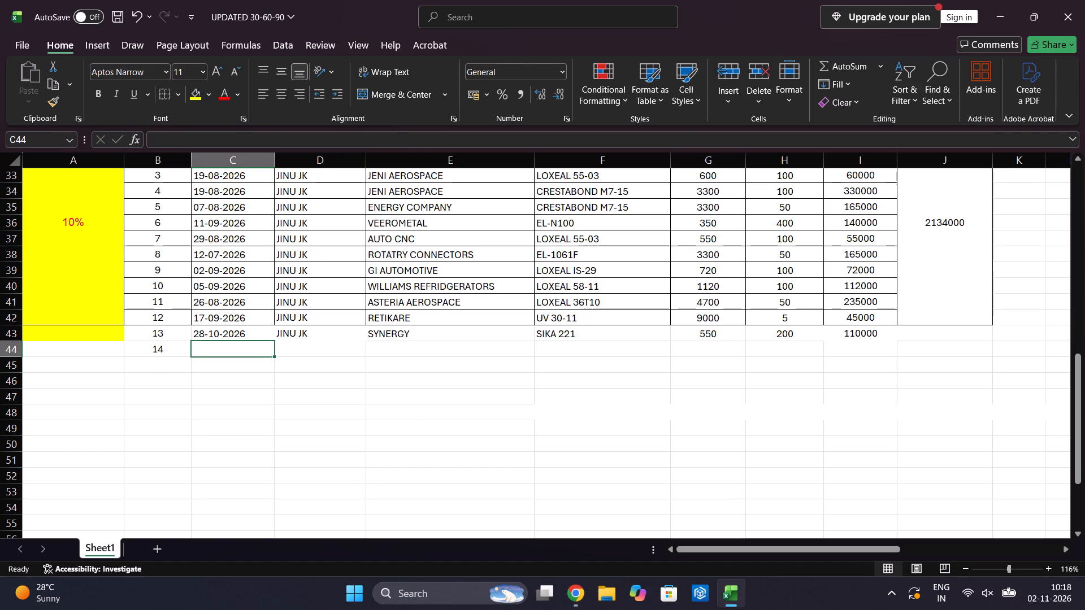
# Copy the SYNERGY row's date into C44 and change it to 29-10-2026.
pyautogui.write('29')
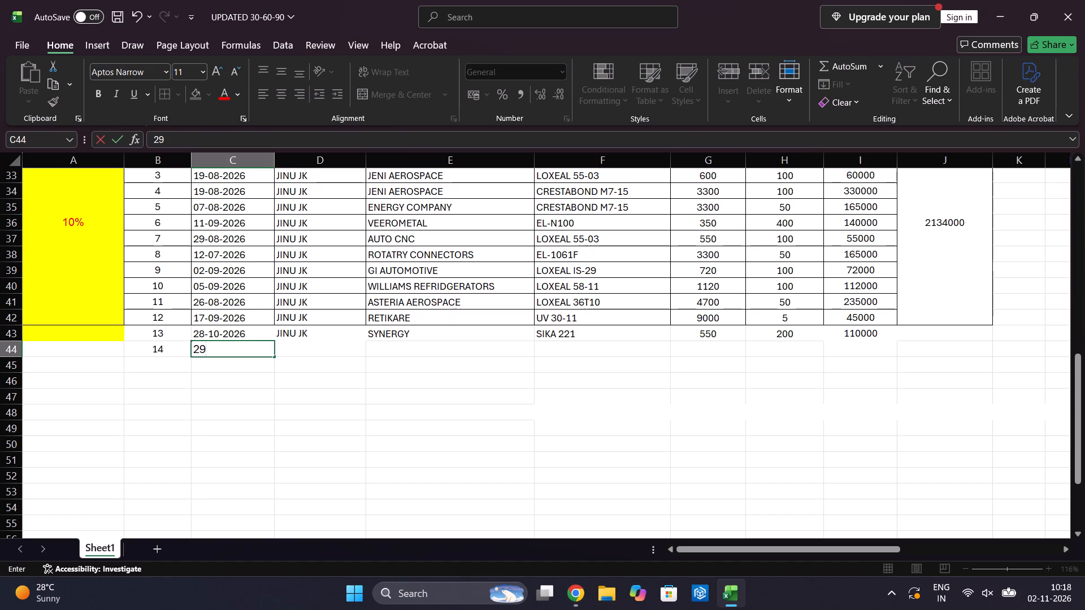
pyautogui.press('BackSpace')
pyautogui.press('BackSpace')
pyautogui.click(218, 337)
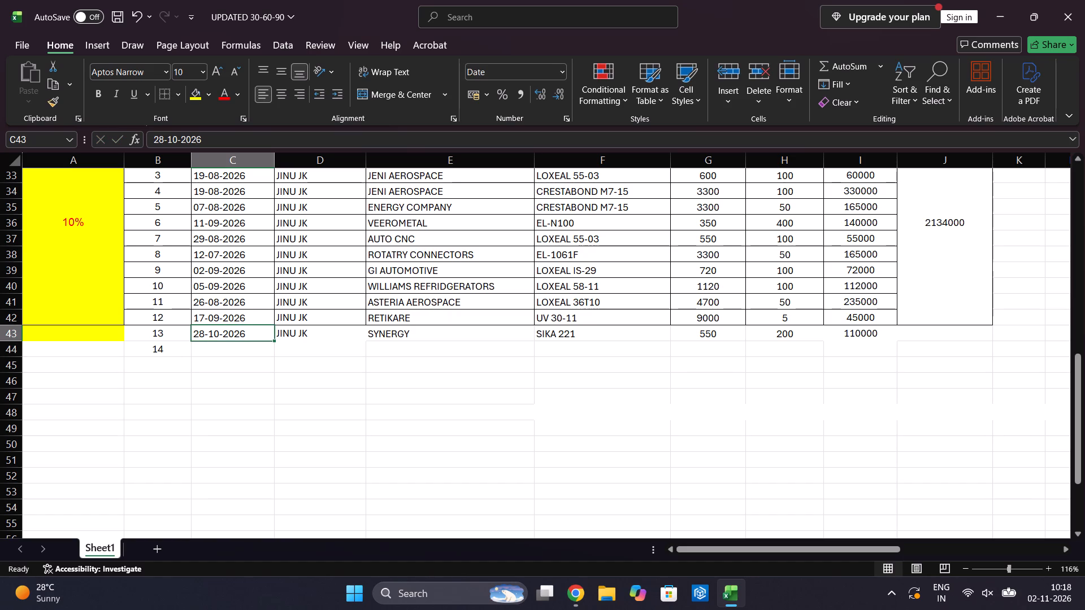
pyautogui.hotkey('ctrl', 'c')
pyautogui.click(219, 346)
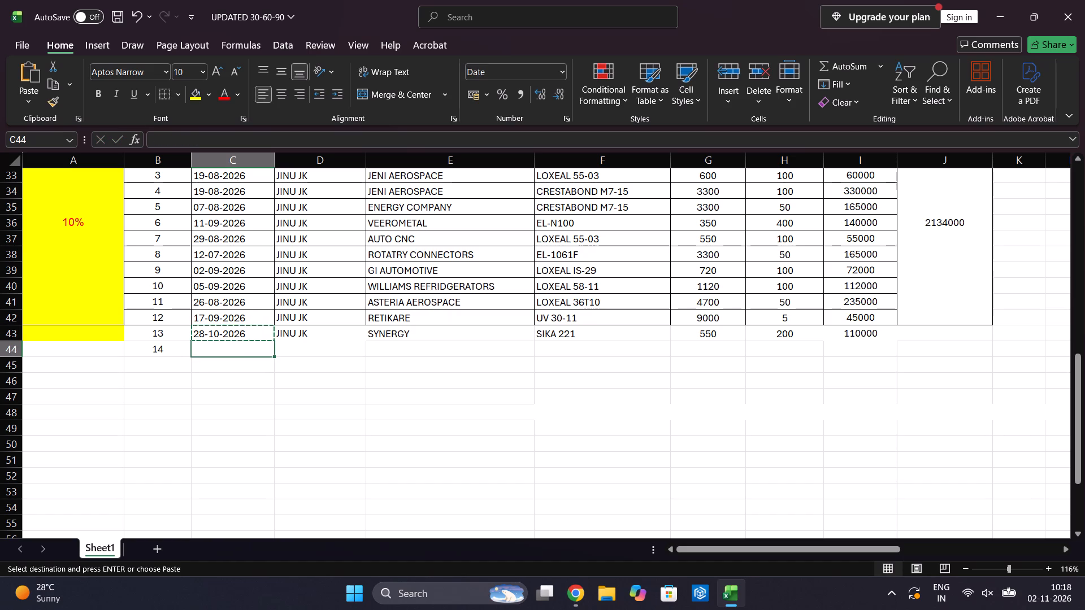
pyautogui.hotkey('ctrl', 'v')
pyautogui.doubleClick(206, 348)
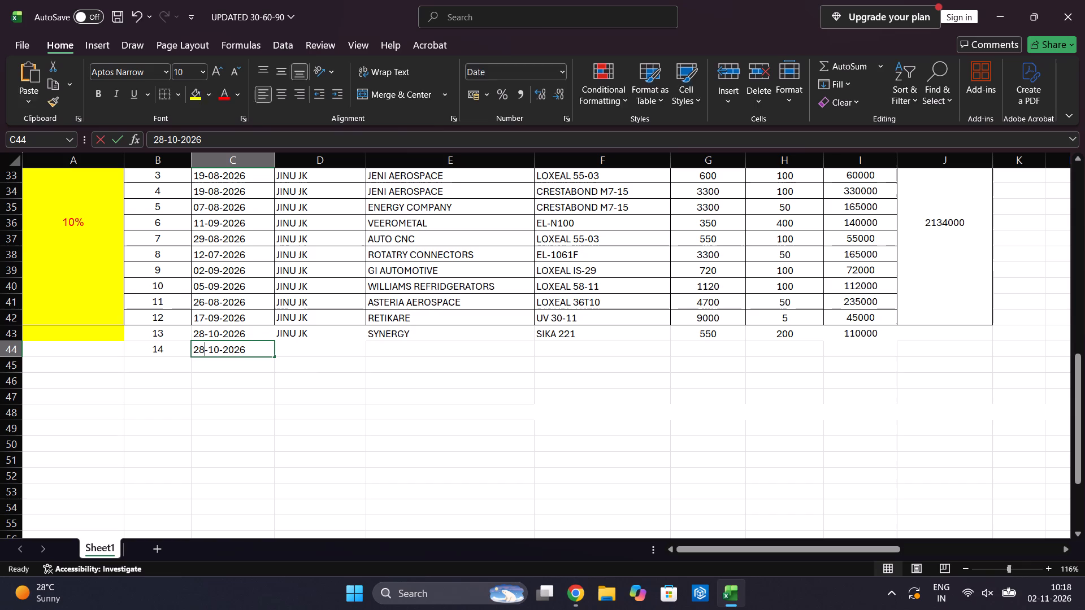
pyautogui.press('BackSpace')
pyautogui.press('9')
pyautogui.press('Right')
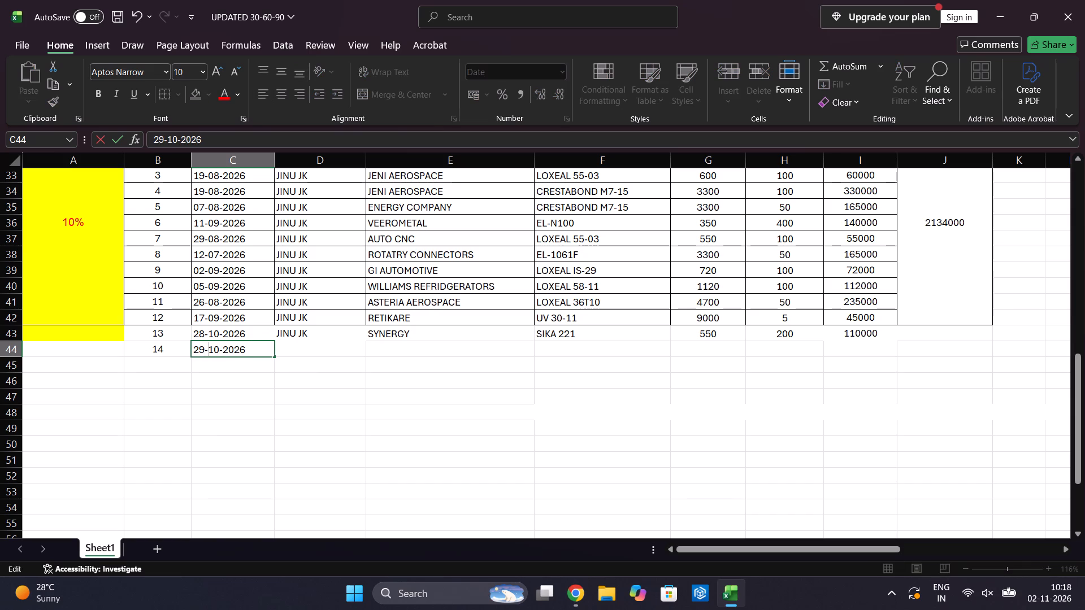
# Fill in D44 with the same person's name as the rows above and enter IHP PUMPS as the customer in E44.
pyautogui.click(293, 350)
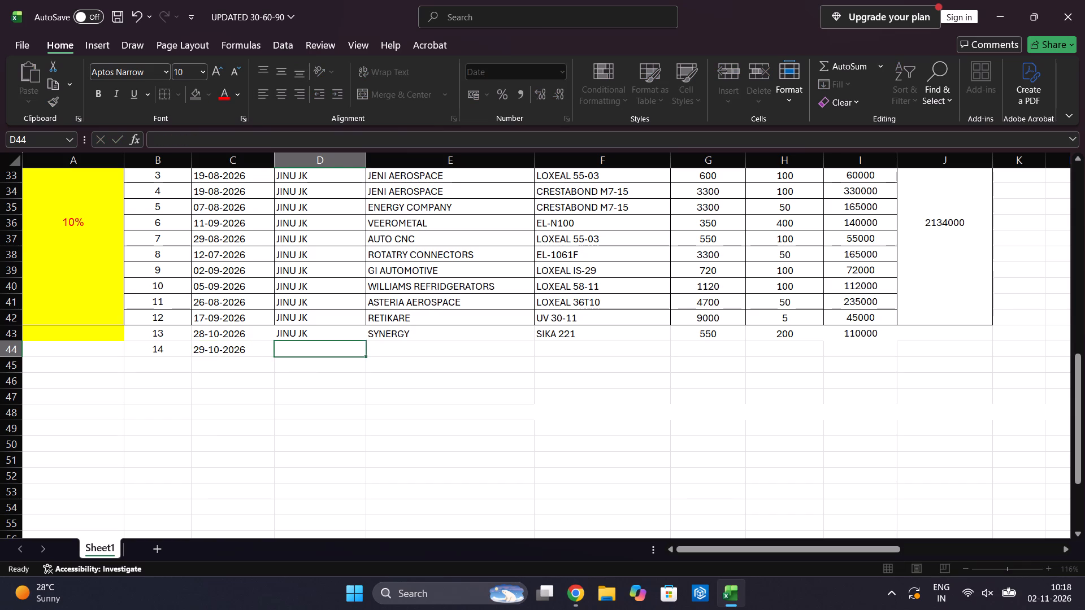
pyautogui.press('Tab')
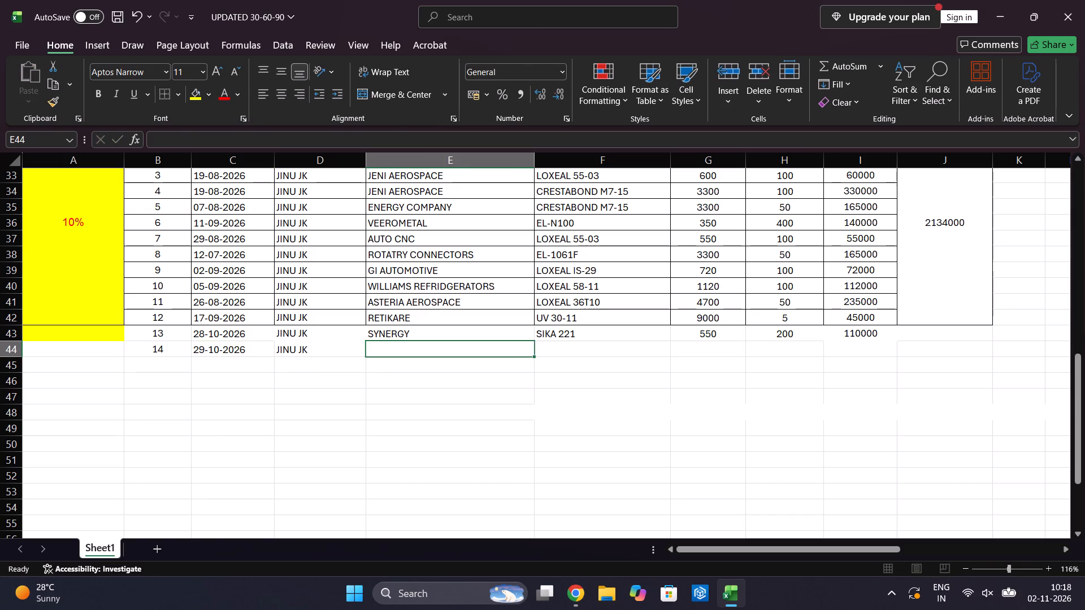
pyautogui.write('IH')
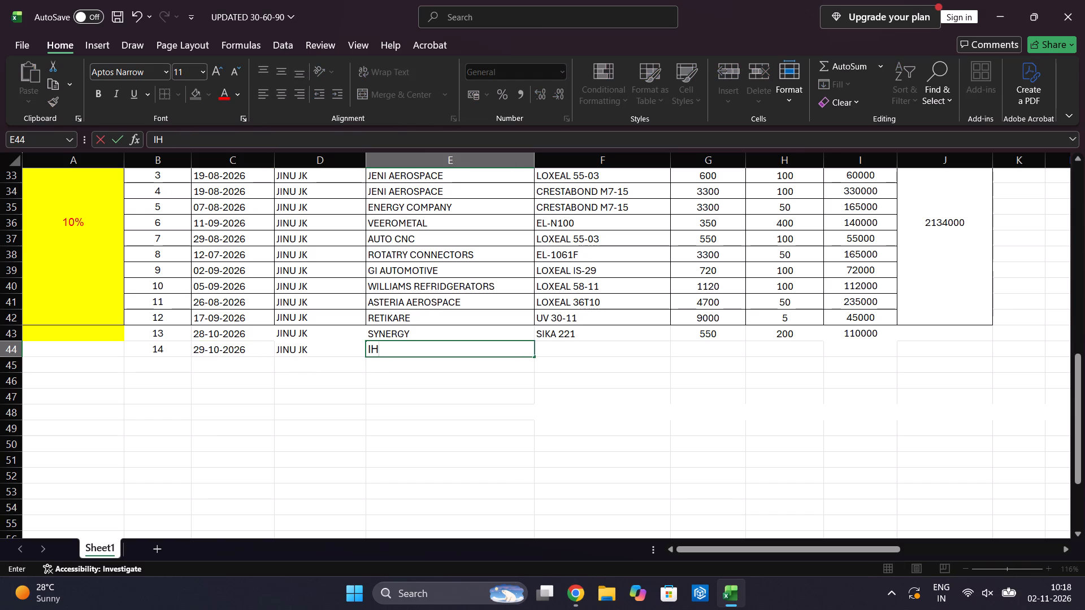
pyautogui.write('P PUMPS')
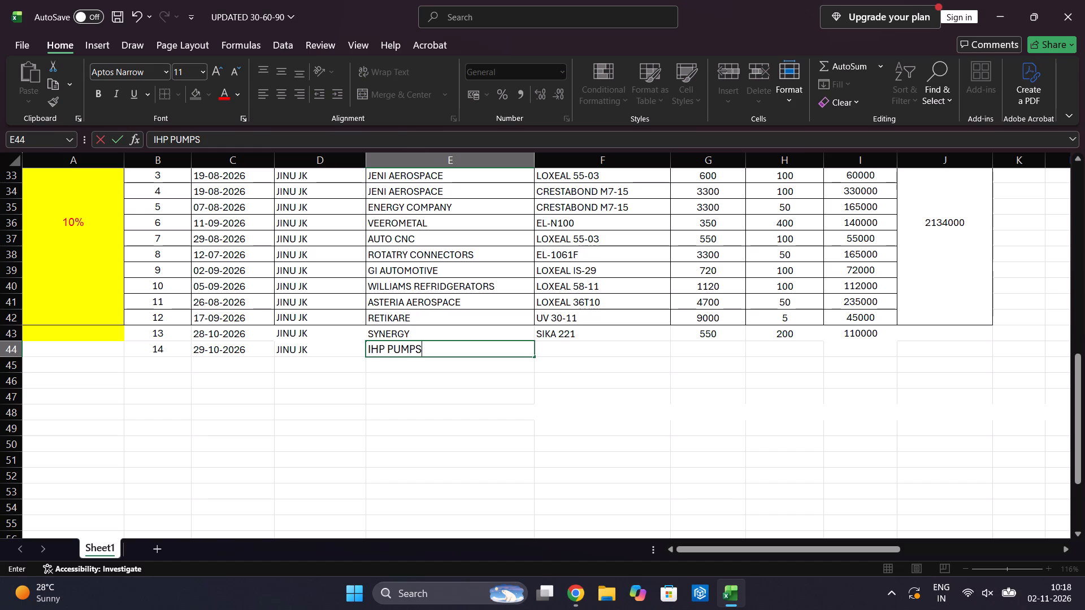
pyautogui.click(392, 316)
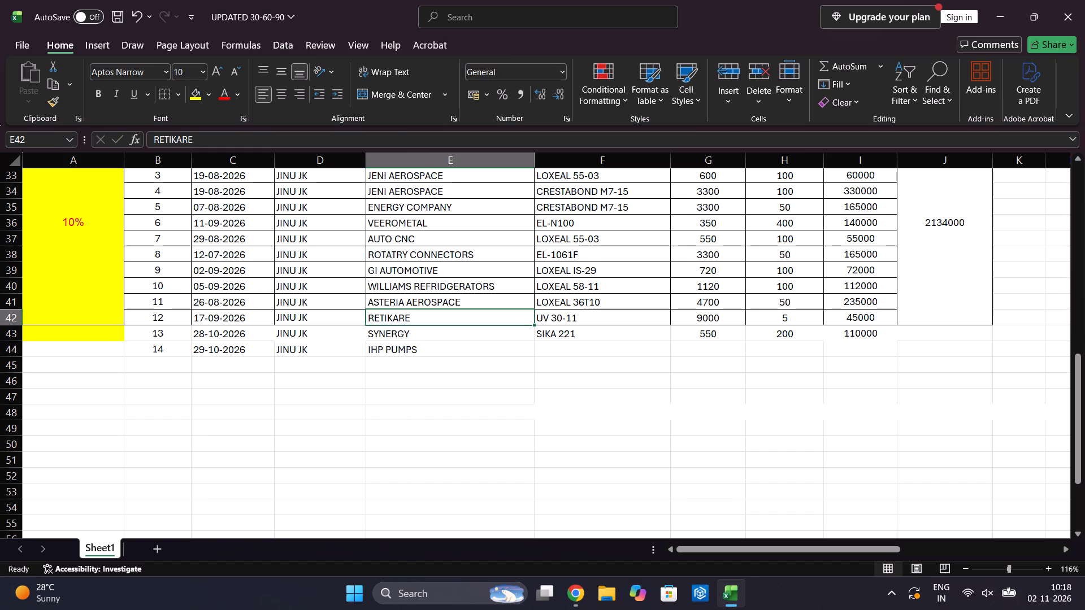
pyautogui.click(426, 348)
pyautogui.click(428, 256)
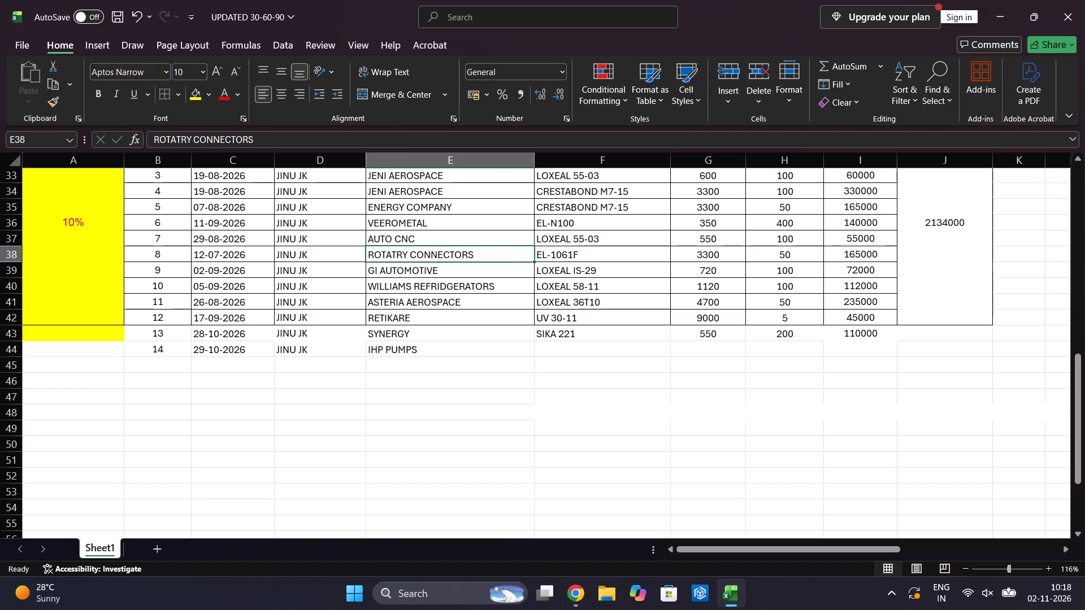
# Complete the IHP PUMPS row with the product LOXEAL 55-03, a rate of 660 and a quantity of 100.
pyautogui.click(553, 352)
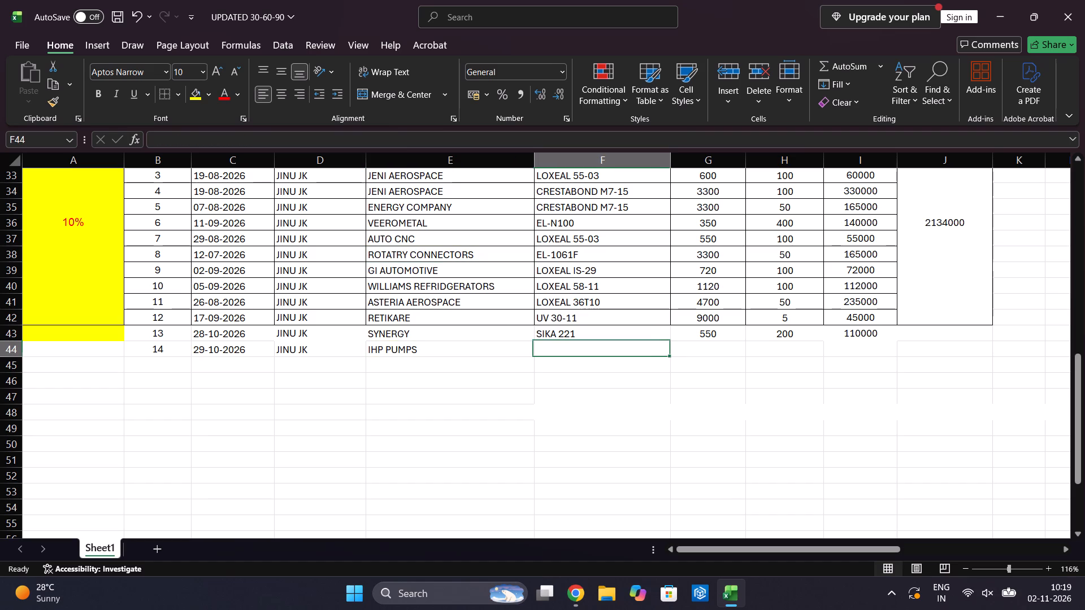
pyautogui.write('LOXEA')
pyautogui.write('L 55-')
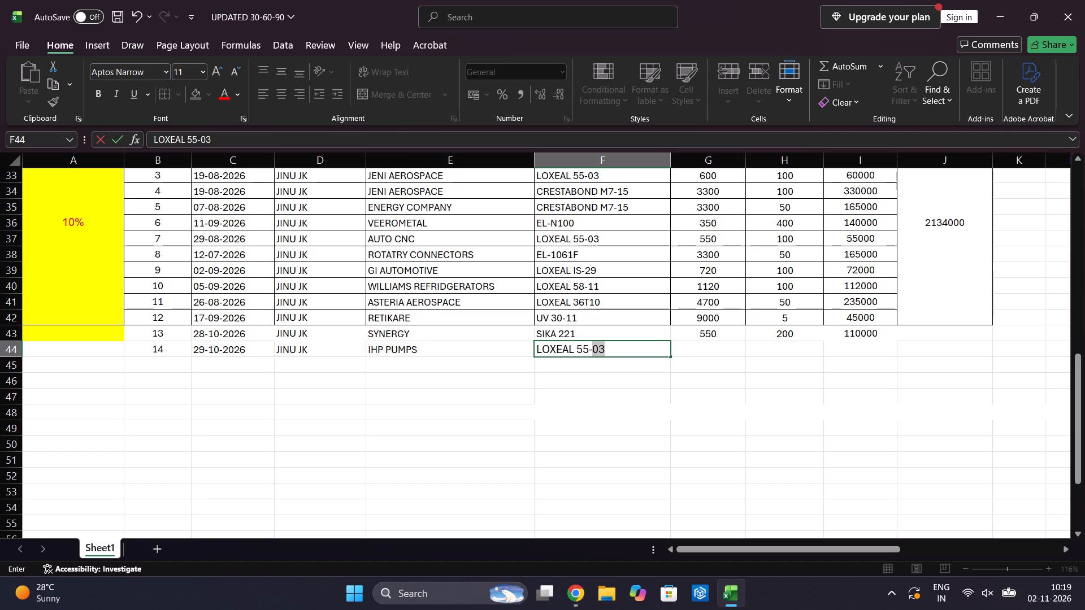
pyautogui.press('3')
pyautogui.press('BackSpace')
pyautogui.write('03')
pyautogui.press('Right')
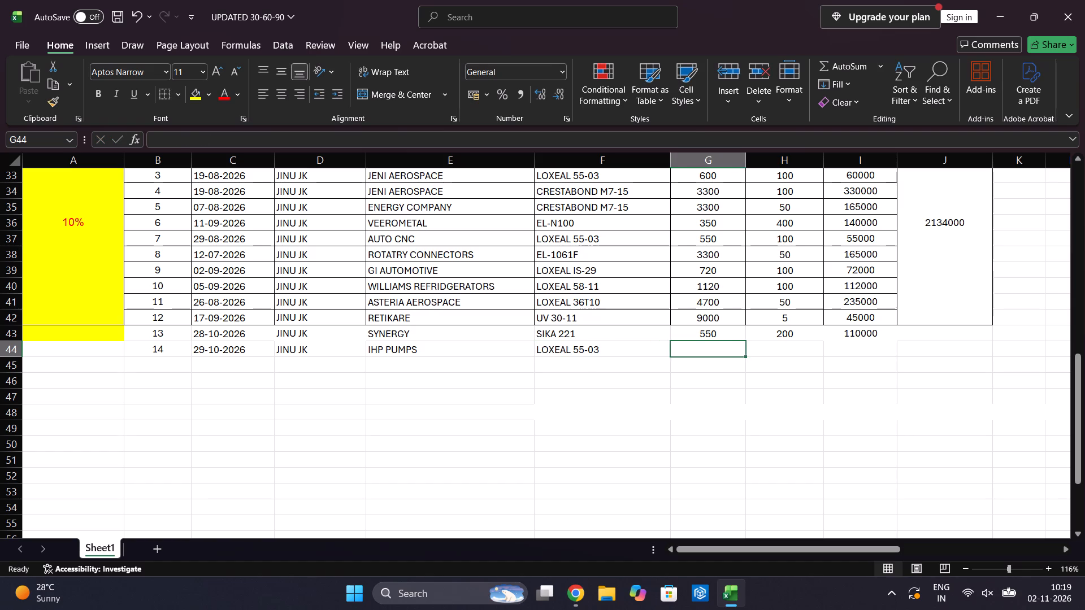
pyautogui.write('660')
pyautogui.press('Right')
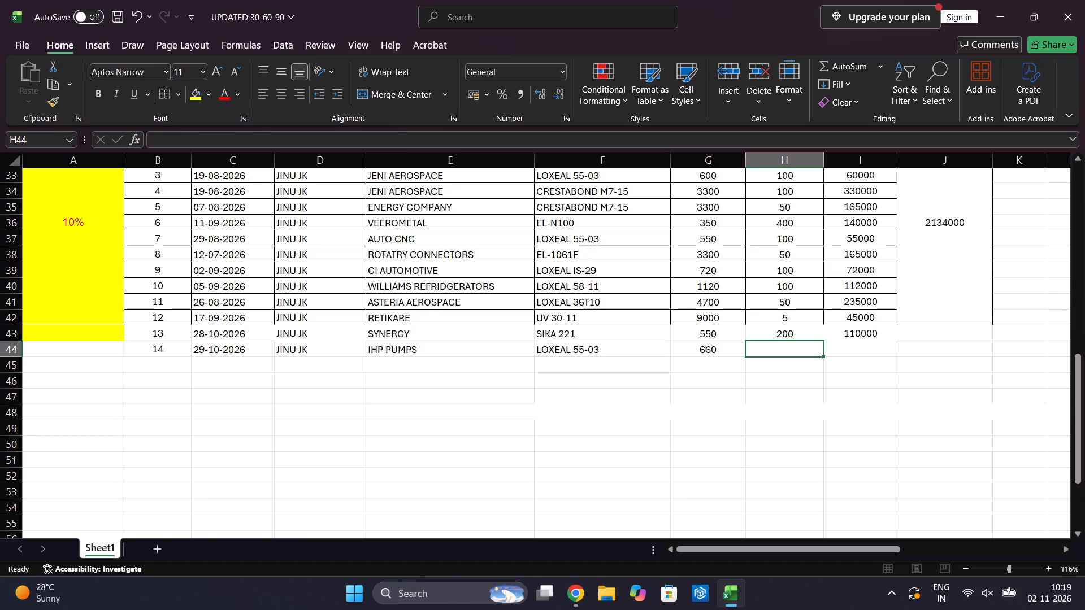
pyautogui.write('100')
pyautogui.press('Return')
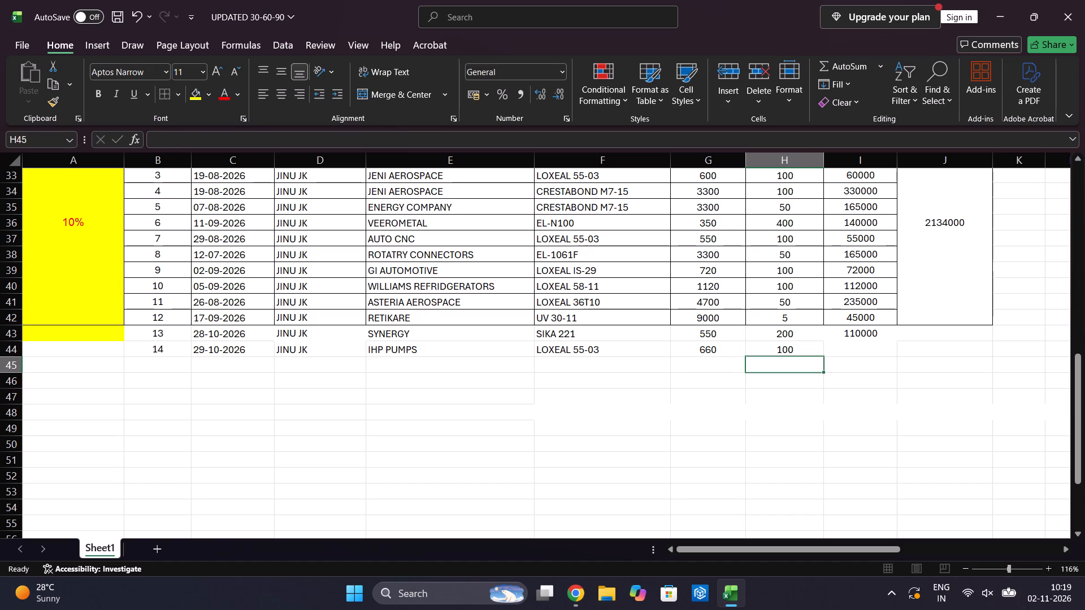
# Calculate the IHP PUMPS amount in I44 with the formula =G44*H44.
pyautogui.doubleClick(863, 354)
pyautogui.press('=')
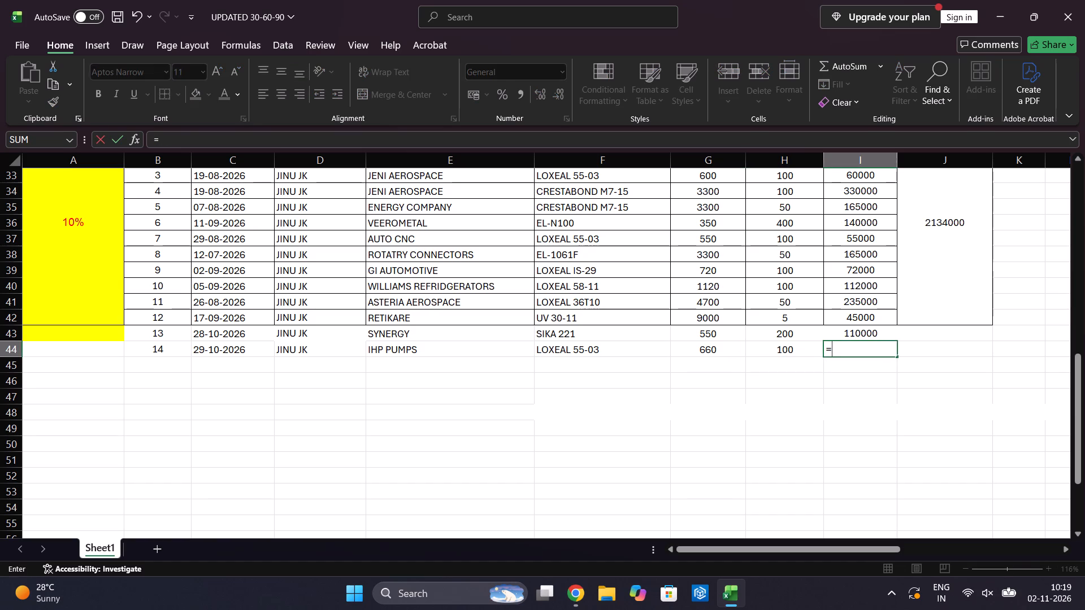
pyautogui.click(722, 348)
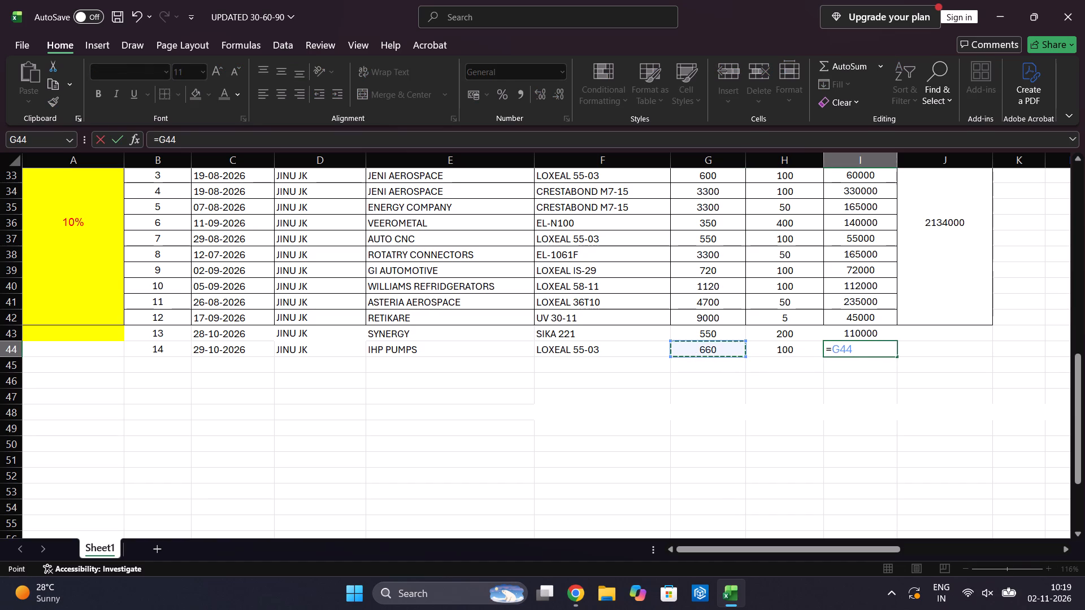
pyautogui.hotkey('shift', '*')
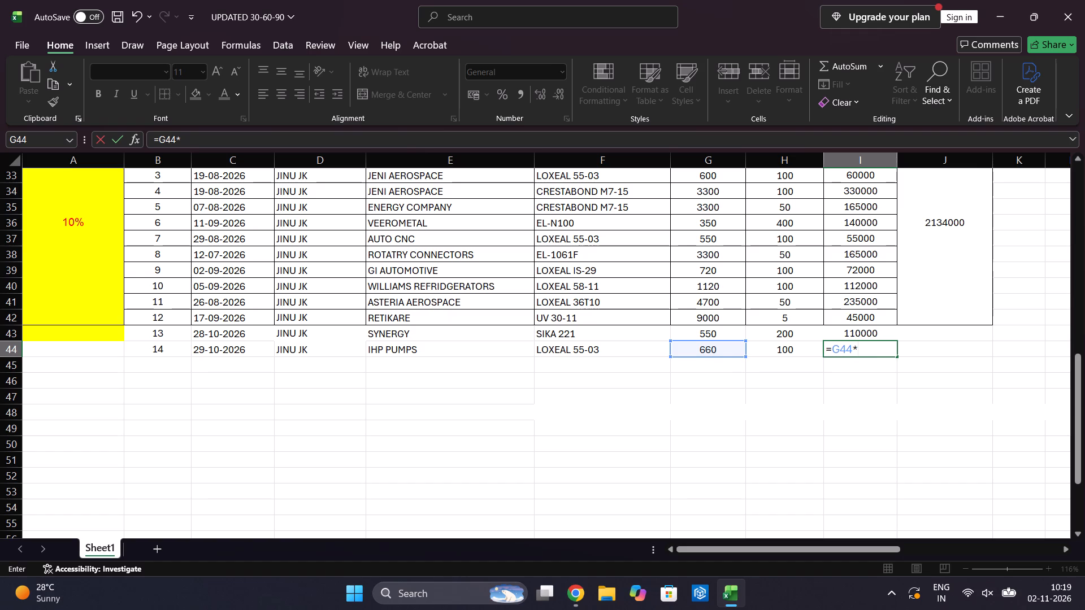
pyautogui.click(781, 348)
pyautogui.press('Return')
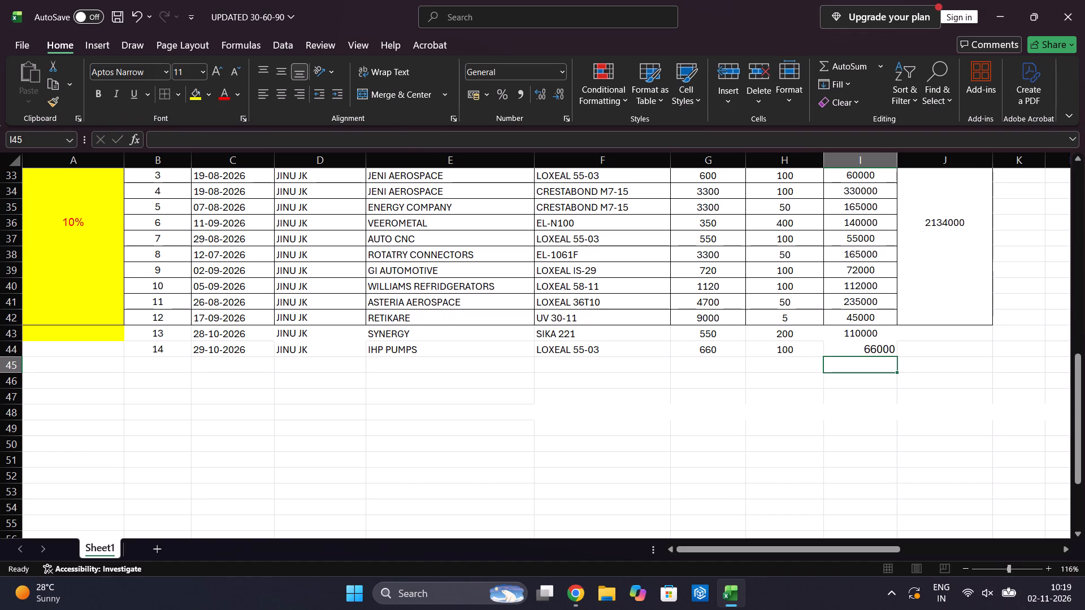
# Extend the 10% section's total formula to sum I31:I44, taking in the IHP PUMPS row.
pyautogui.doubleClick(959, 248)
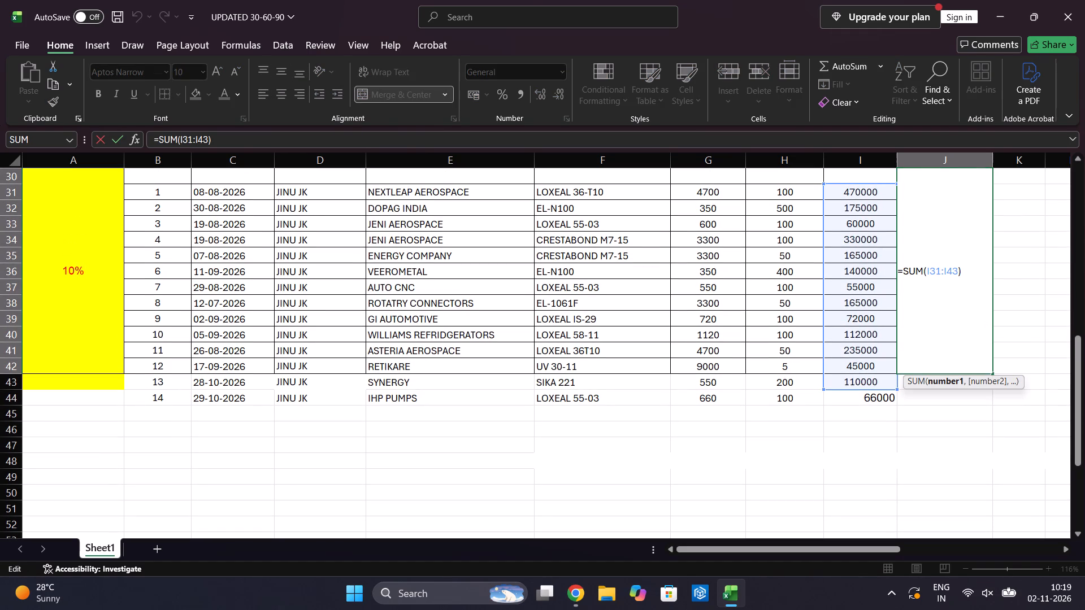
pyautogui.press('BackSpace')
pyautogui.press('4')
pyautogui.press('Return')
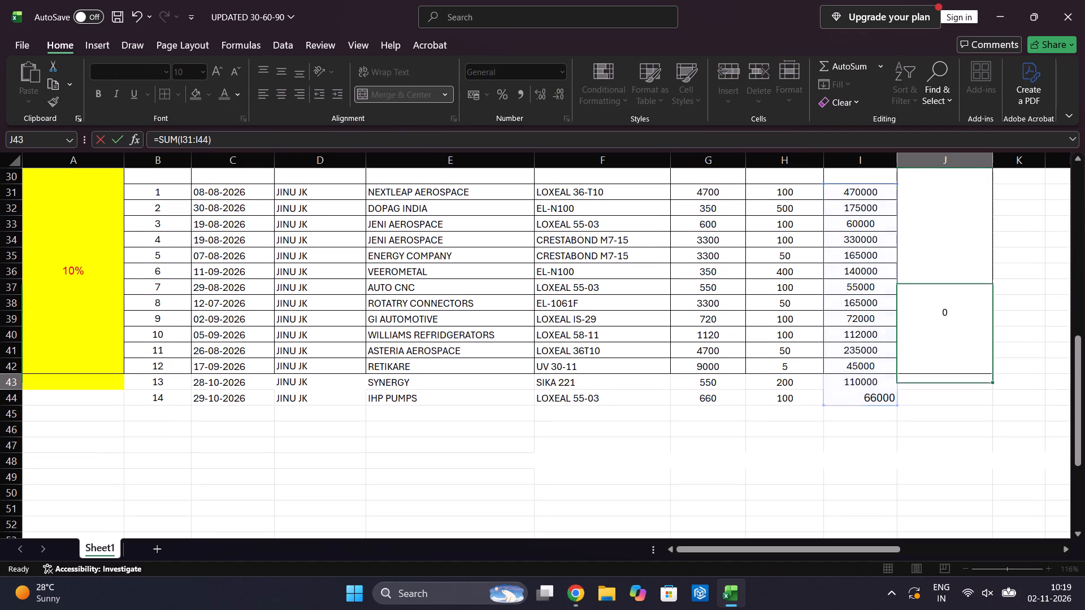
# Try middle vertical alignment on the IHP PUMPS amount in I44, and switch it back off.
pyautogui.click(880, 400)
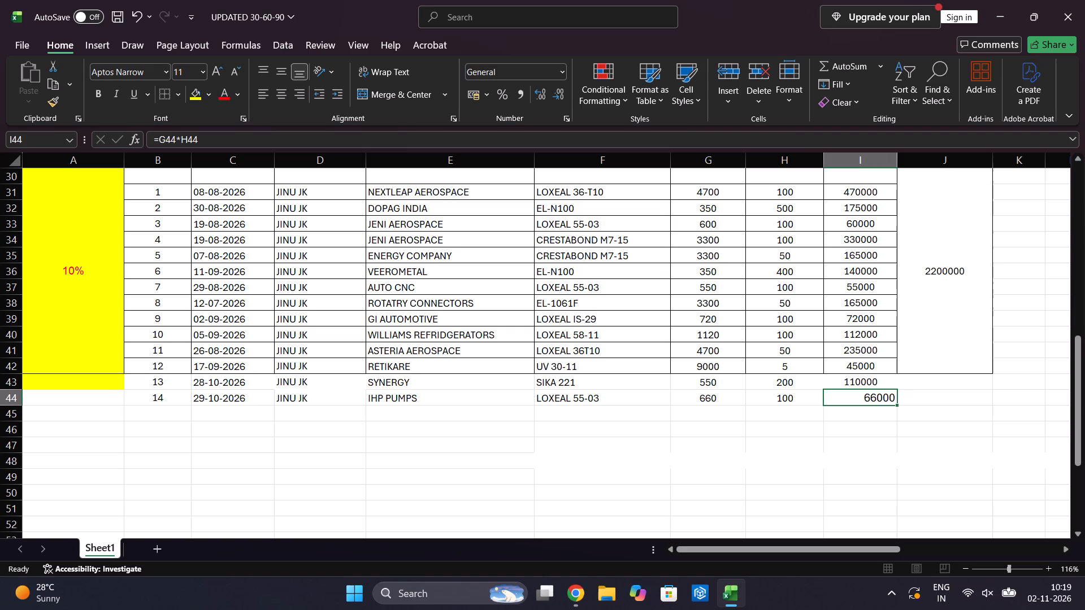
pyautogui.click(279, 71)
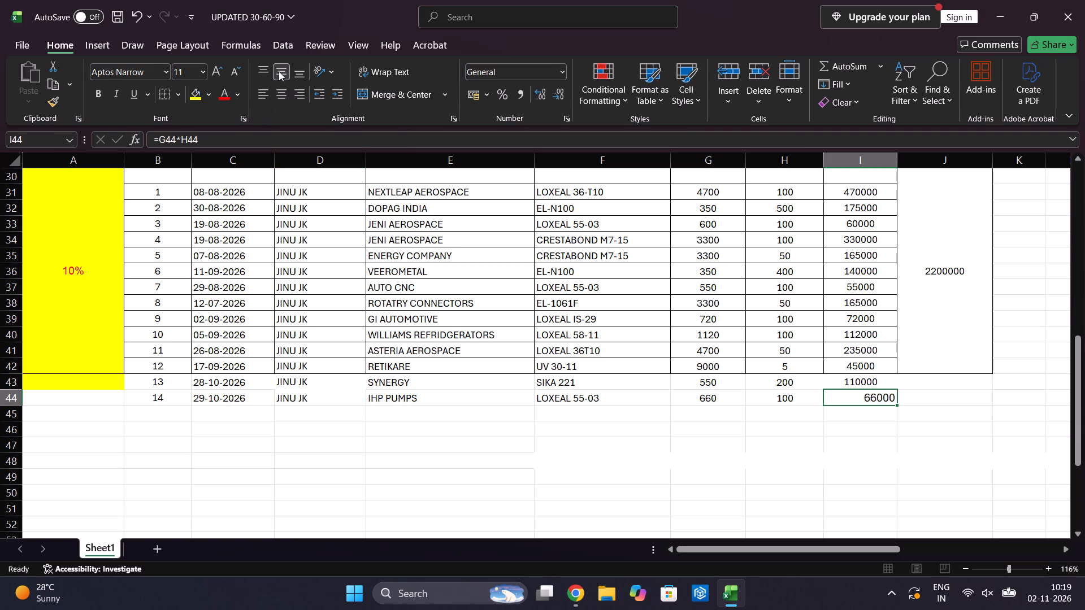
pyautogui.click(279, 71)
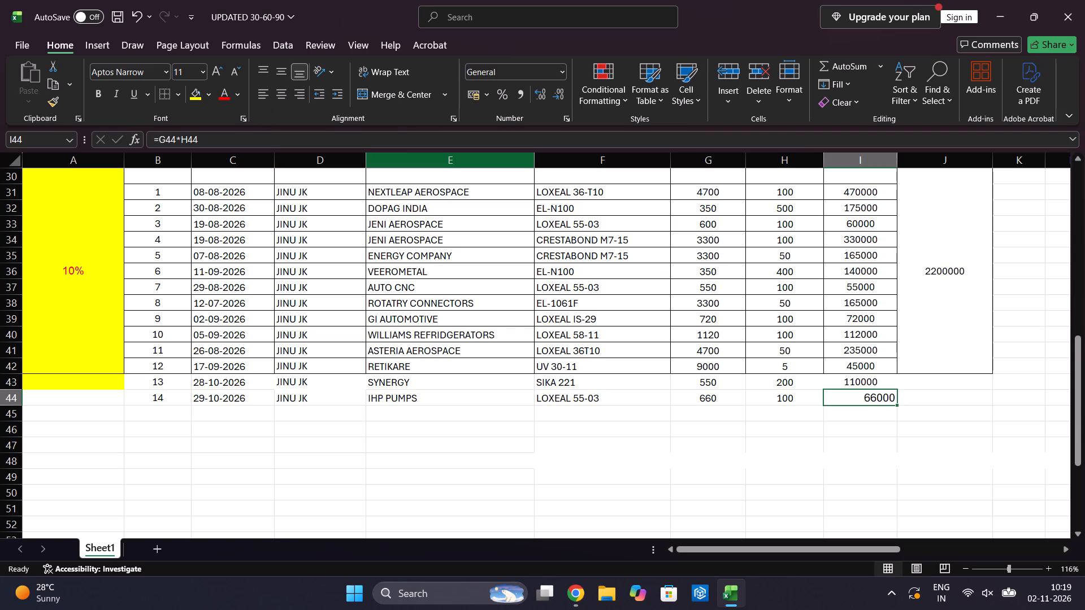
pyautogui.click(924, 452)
# Apply all borders to the SYNERGY and IHP PUMPS rows across A43:J44.
pyautogui.moveTo(900, 403); pyautogui.dragTo(358, 386)
pyautogui.hscroll(-1, 373, 382)
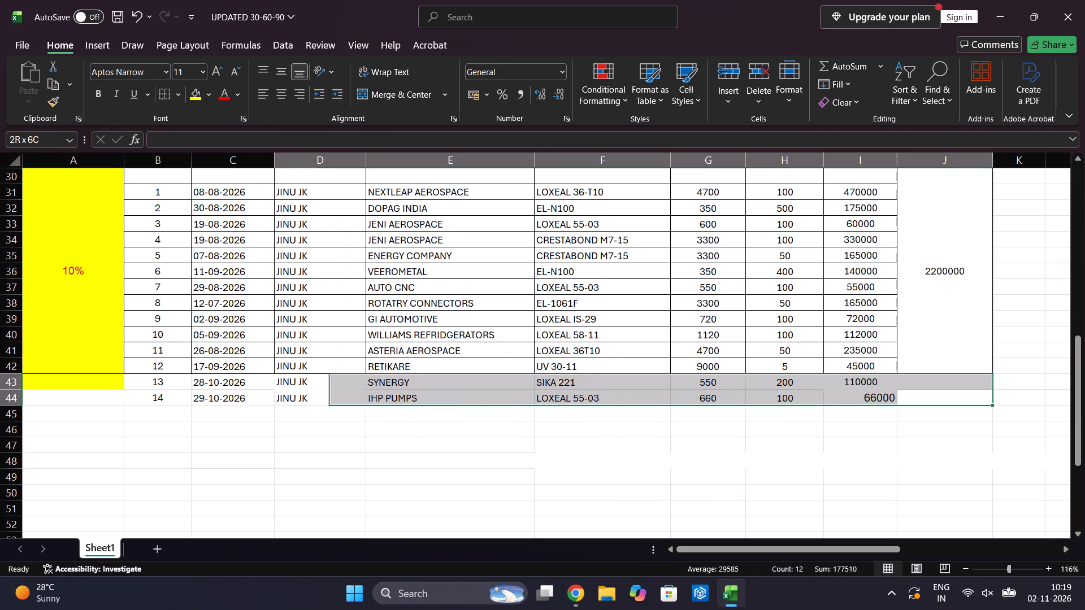
pyautogui.hscroll(-1, 358, 386)
pyautogui.moveTo(358, 386); pyautogui.dragTo(94, 391)
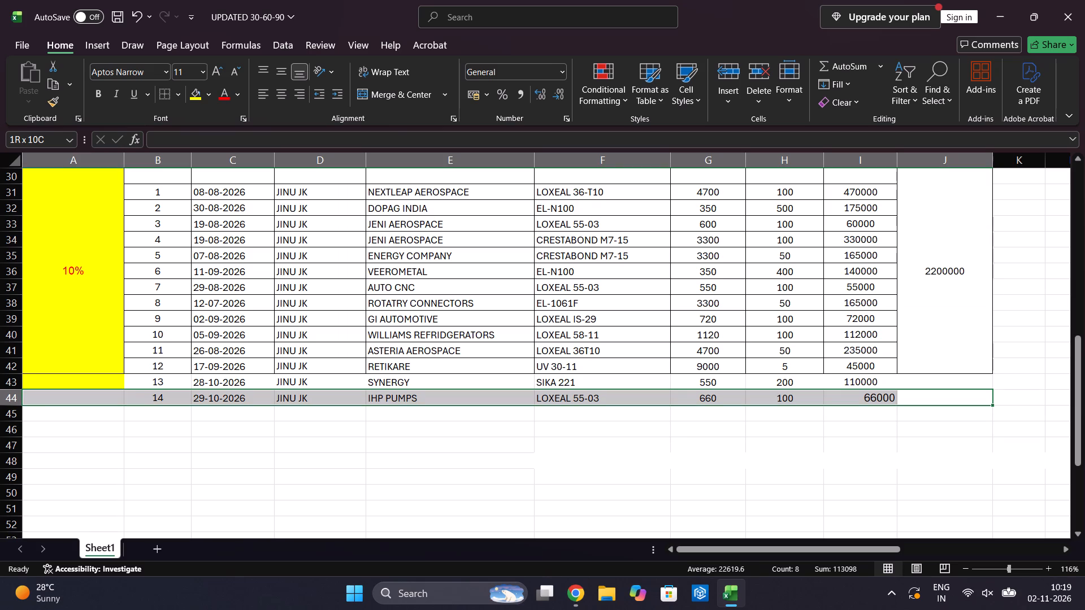
pyautogui.moveTo(94, 391); pyautogui.dragTo(94, 383)
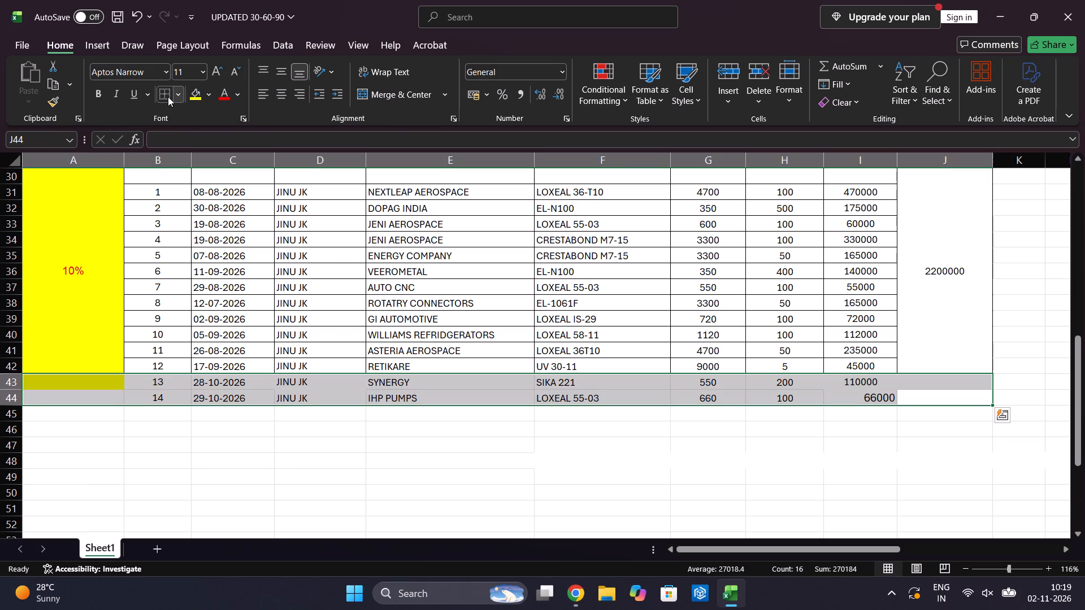
pyautogui.click(179, 94)
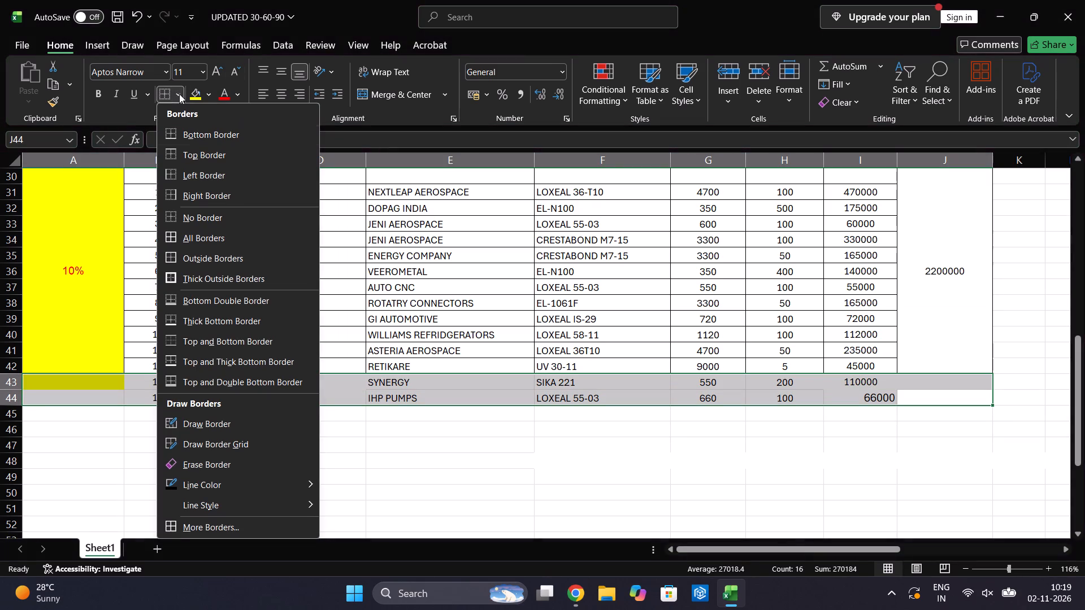
pyautogui.click(185, 238)
pyautogui.click(202, 503)
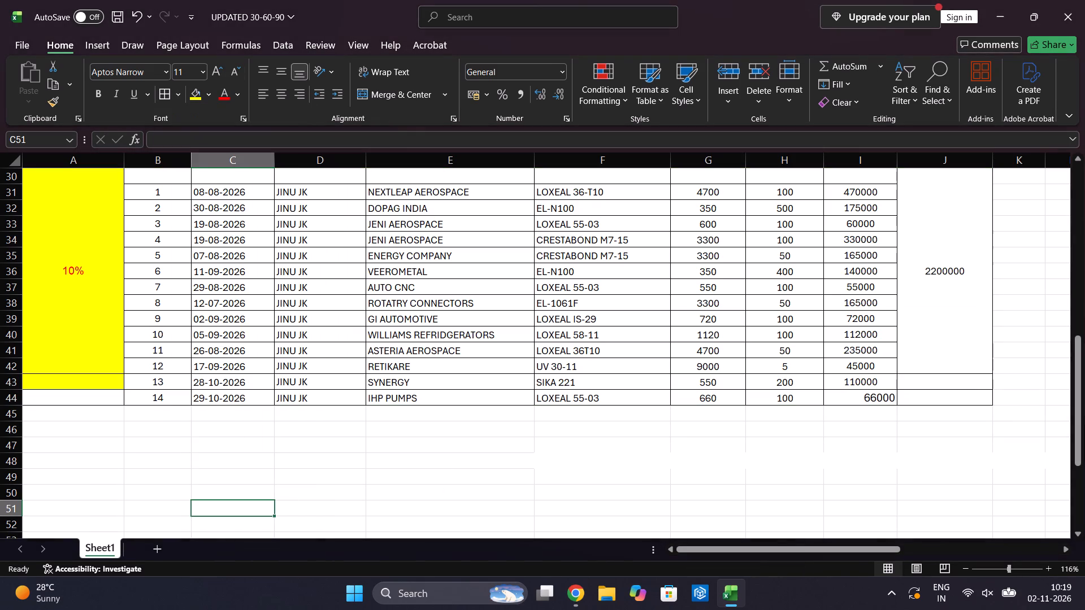
# Fill cell A44 beside the IHP PUMPS row with yellow, matching the rest of the 10% block.
pyautogui.click(85, 398)
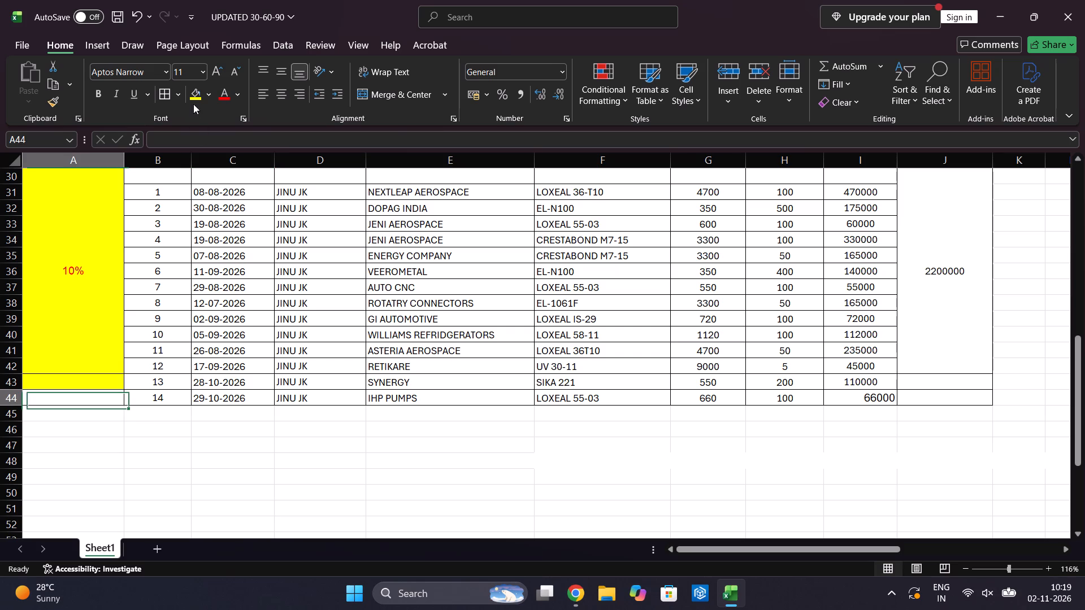
pyautogui.click(192, 96)
pyautogui.click(225, 480)
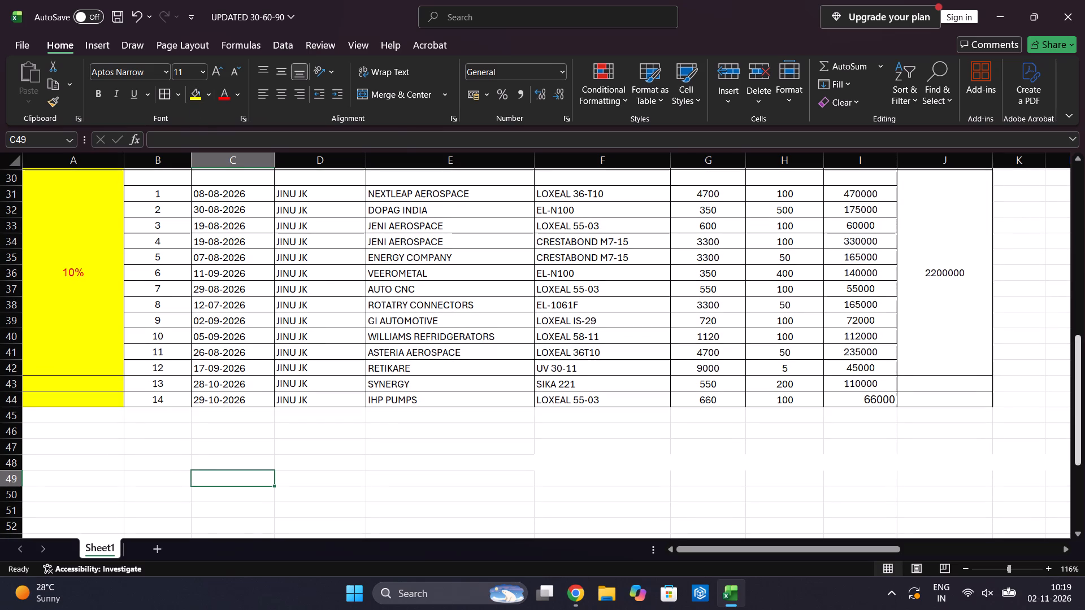
# Apply middle vertical alignment to the amounts in I37:I44, including the IHP PUMPS row.
pyautogui.moveTo(886, 402); pyautogui.dragTo(867, 285)
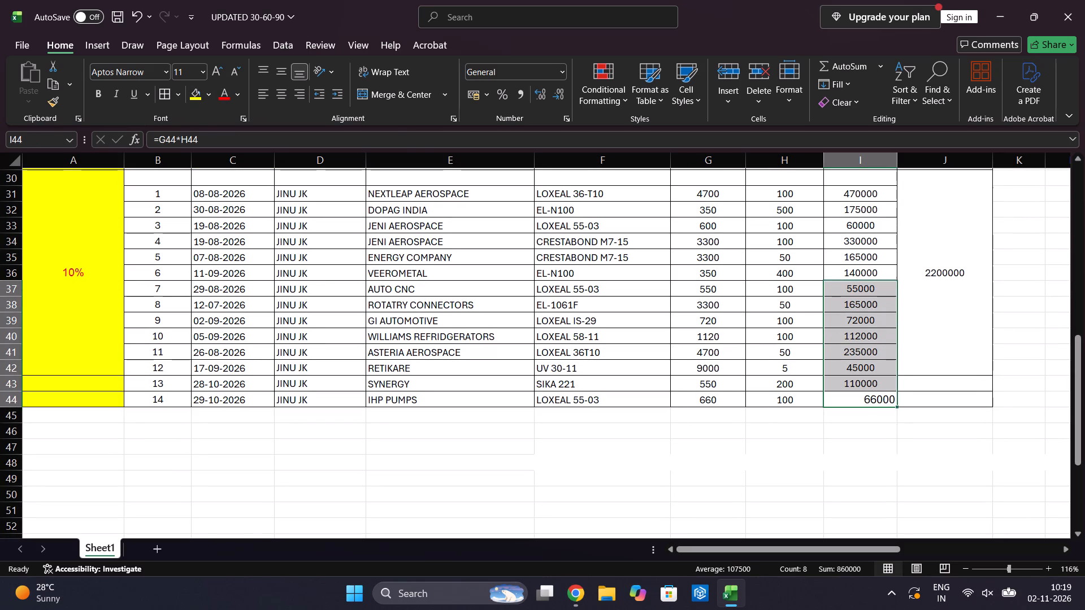
pyautogui.click(282, 71)
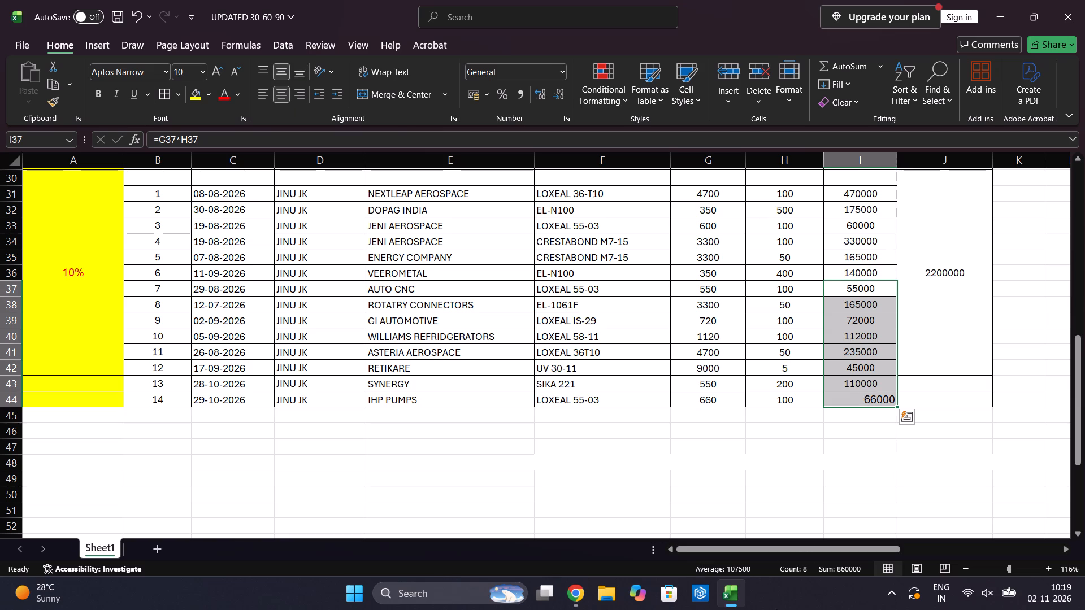
pyautogui.click(862, 495)
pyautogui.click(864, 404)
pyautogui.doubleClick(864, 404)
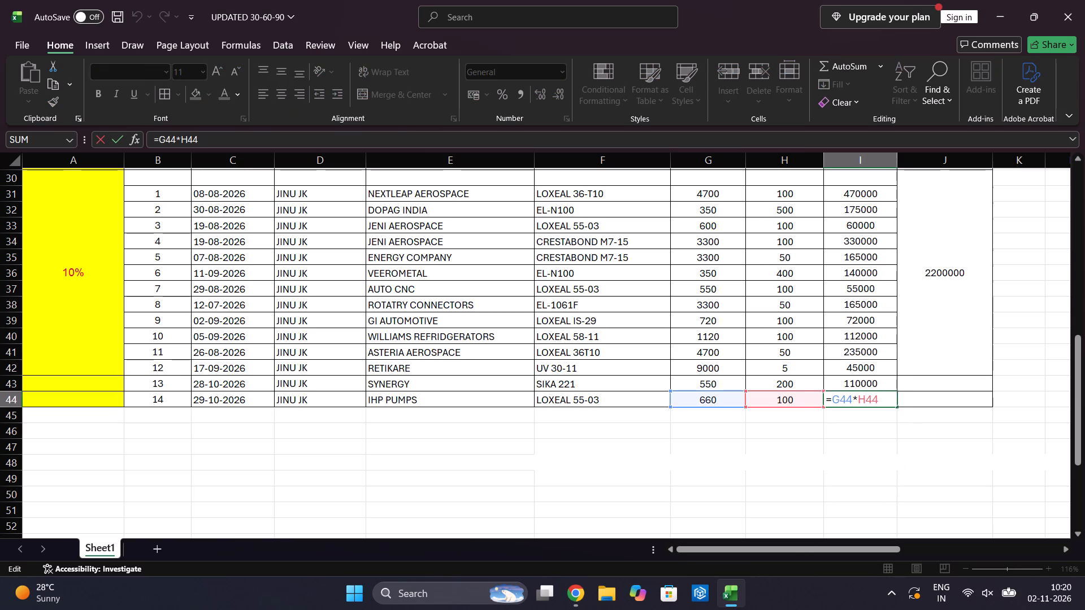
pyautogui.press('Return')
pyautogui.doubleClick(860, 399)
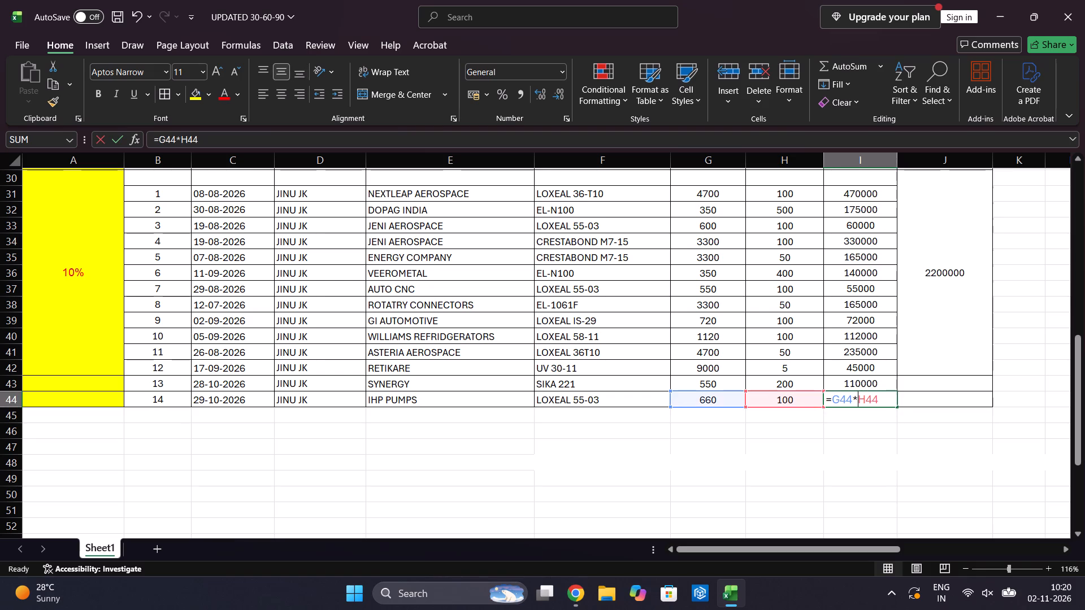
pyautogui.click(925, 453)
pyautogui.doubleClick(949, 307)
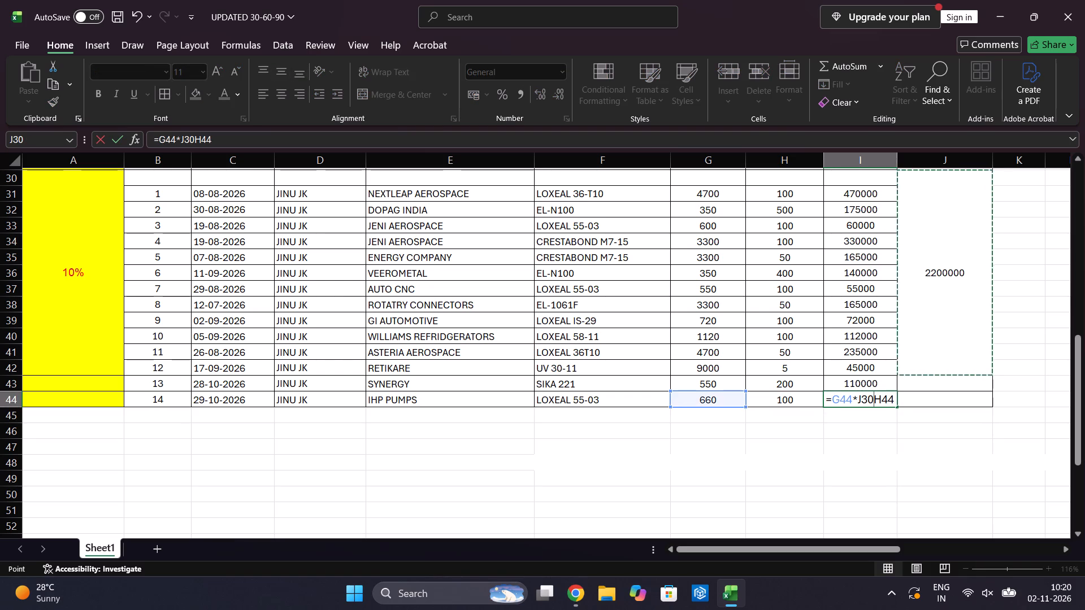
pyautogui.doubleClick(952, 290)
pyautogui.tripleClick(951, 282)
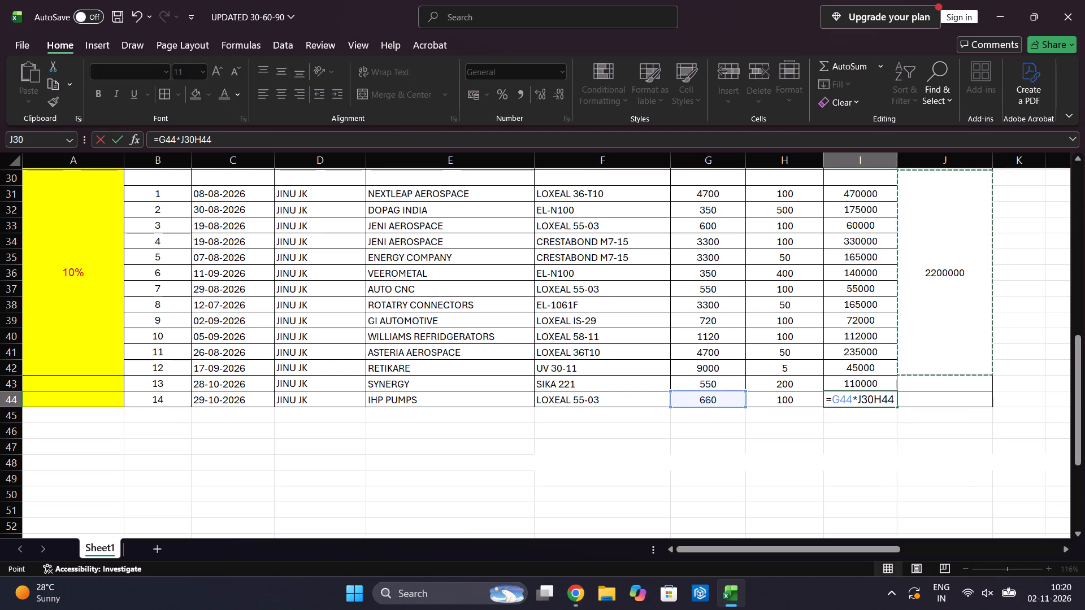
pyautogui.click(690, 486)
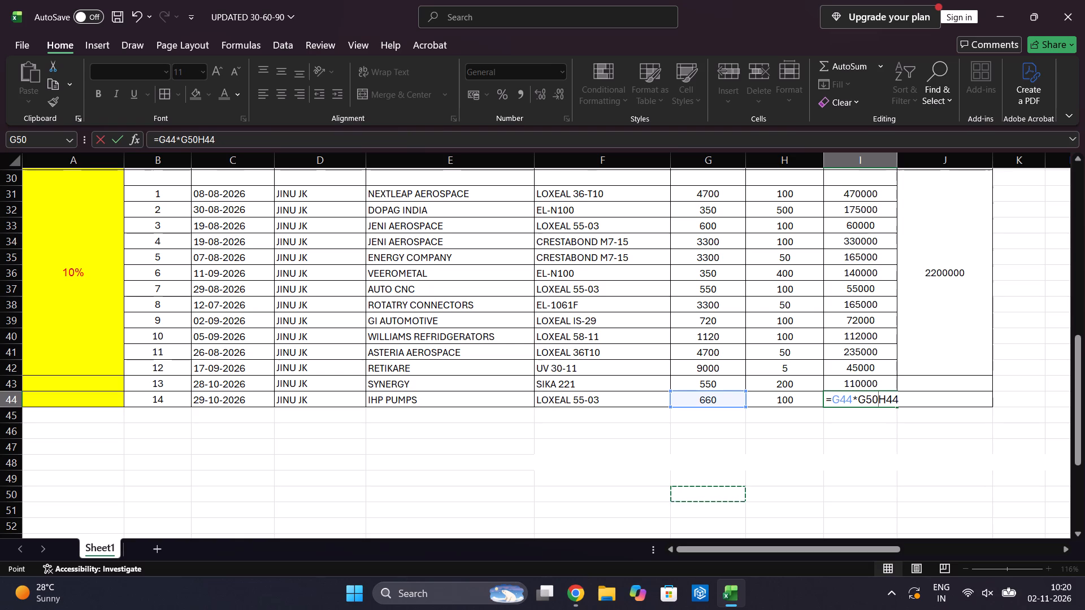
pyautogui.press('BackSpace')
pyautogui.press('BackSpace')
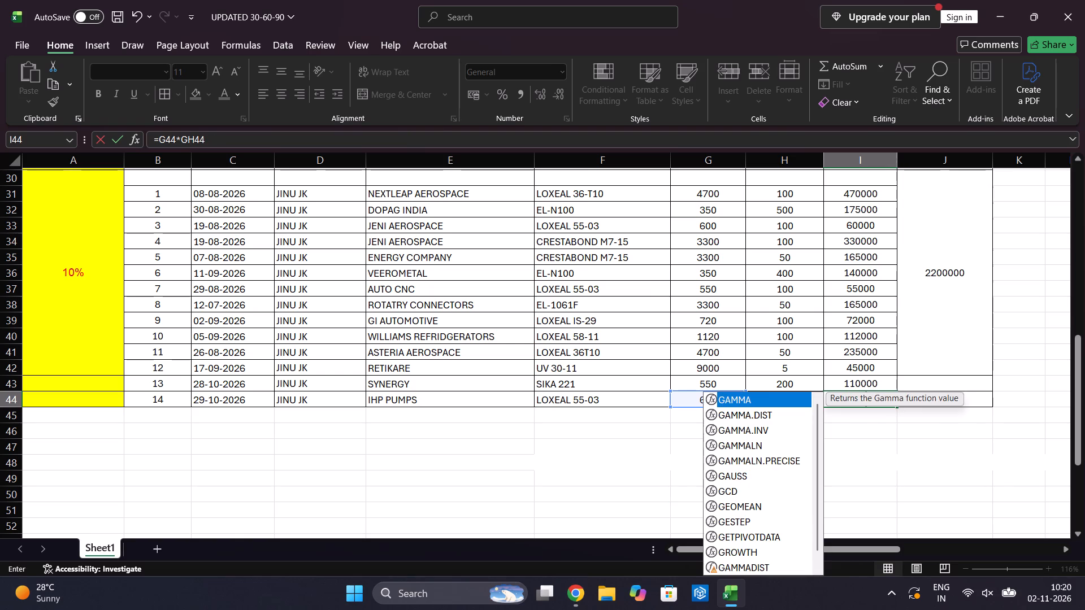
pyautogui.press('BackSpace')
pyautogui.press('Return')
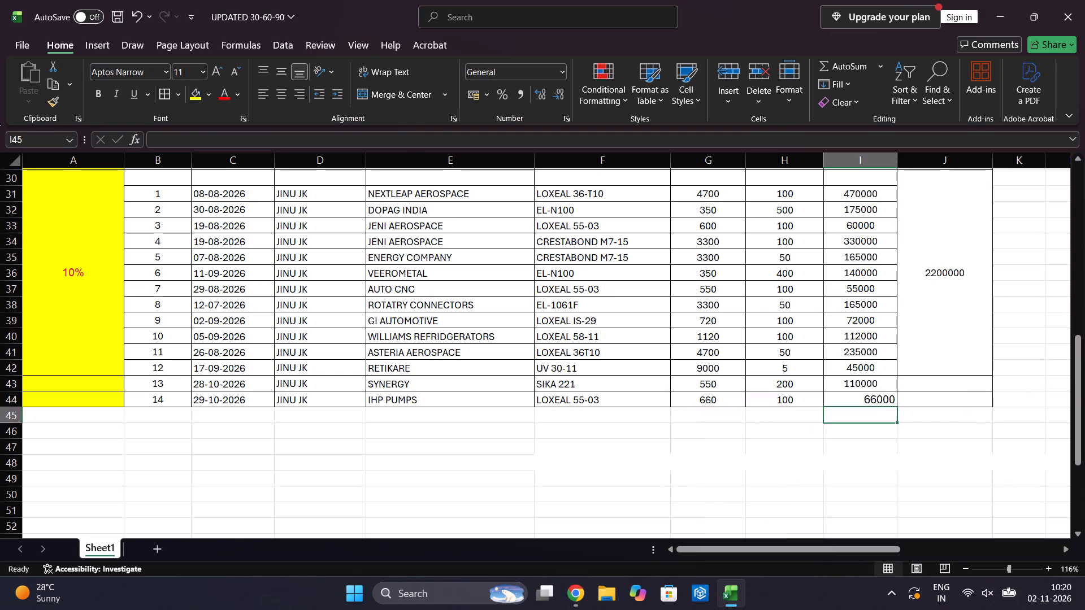
# Check which amount range the 10% section's total formula in column J sums.
pyautogui.doubleClick(961, 276)
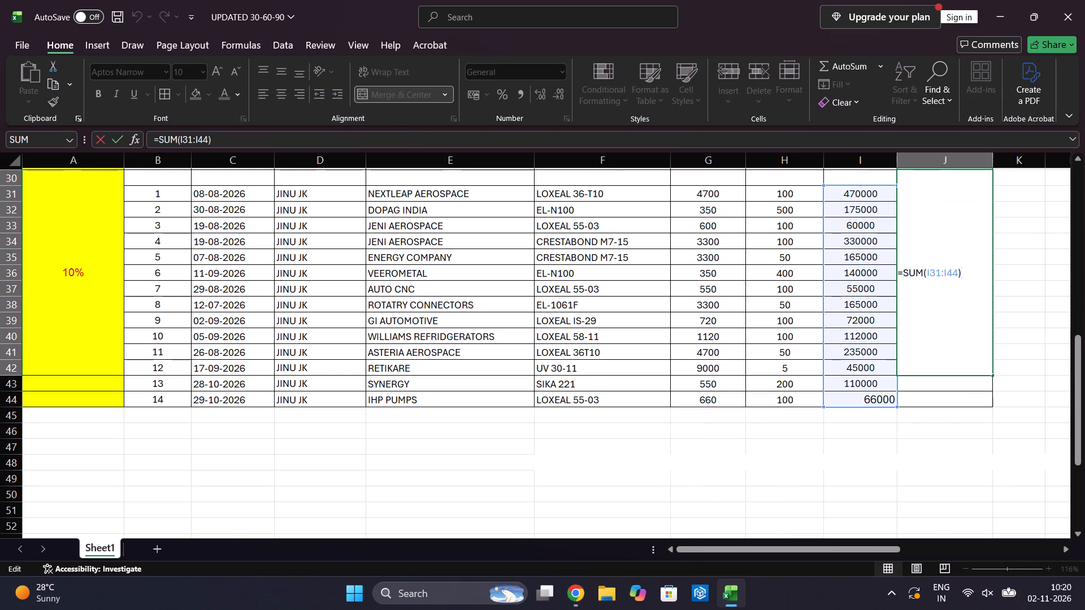
pyautogui.click(824, 485)
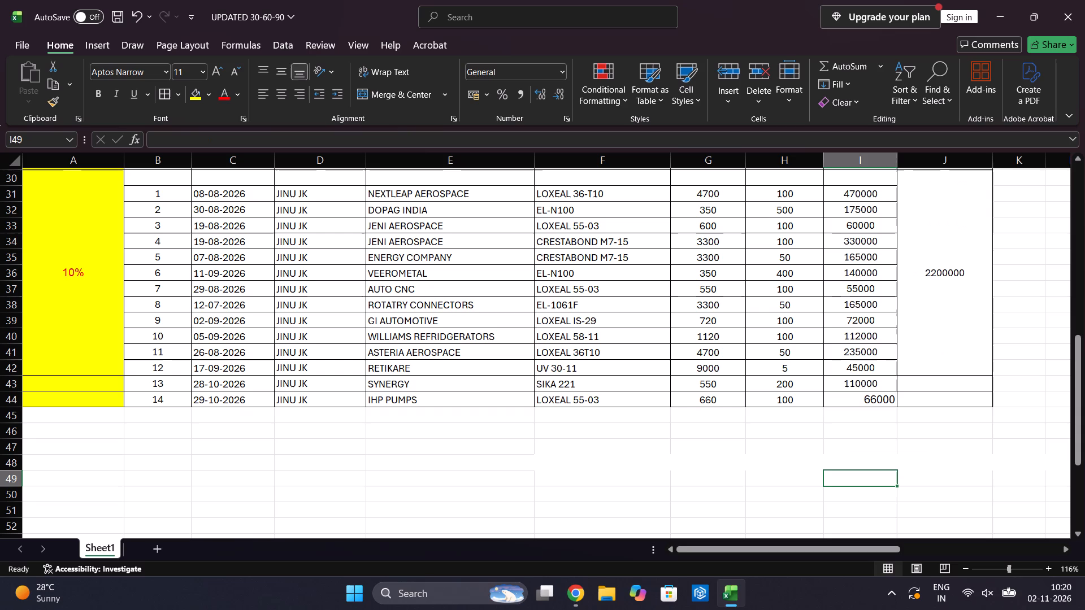
# Center the IHP PUMPS amount in I44 horizontally to match the amounts above it.
pyautogui.click(869, 396)
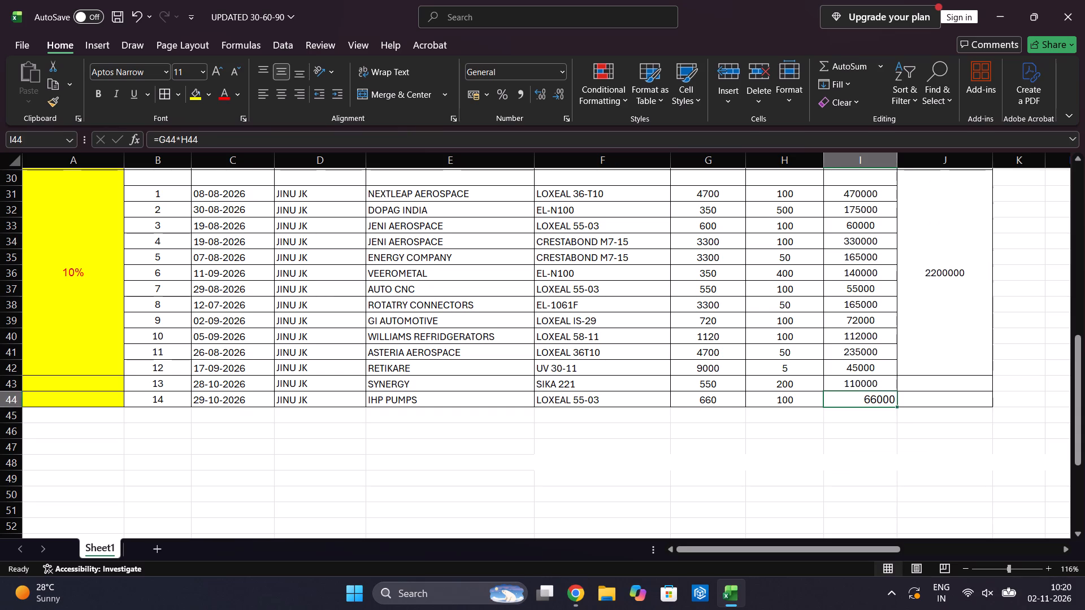
pyautogui.click(267, 93)
pyautogui.click(285, 87)
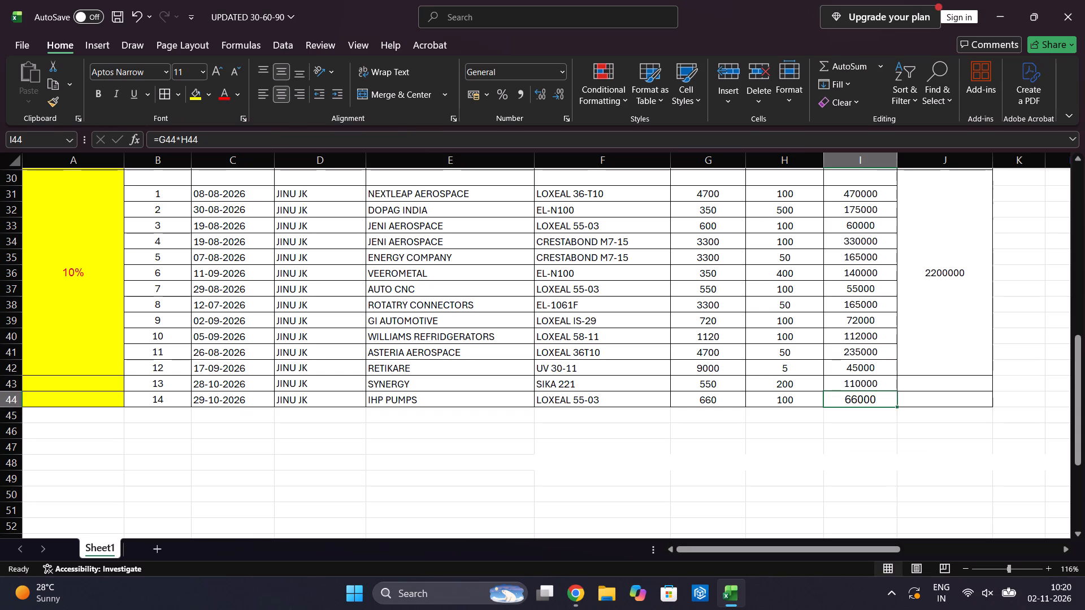
pyautogui.click(384, 469)
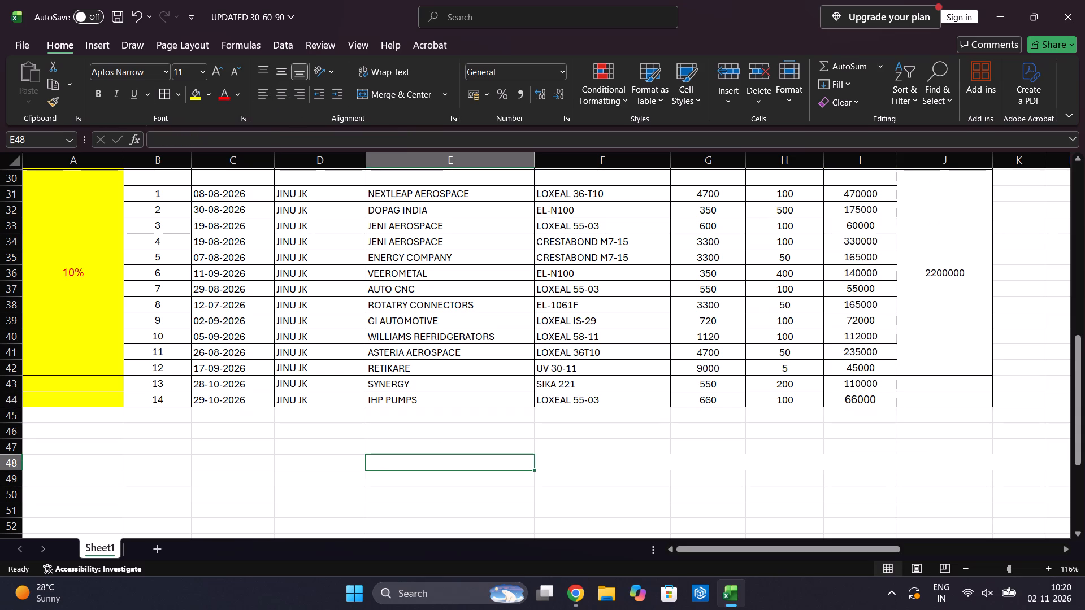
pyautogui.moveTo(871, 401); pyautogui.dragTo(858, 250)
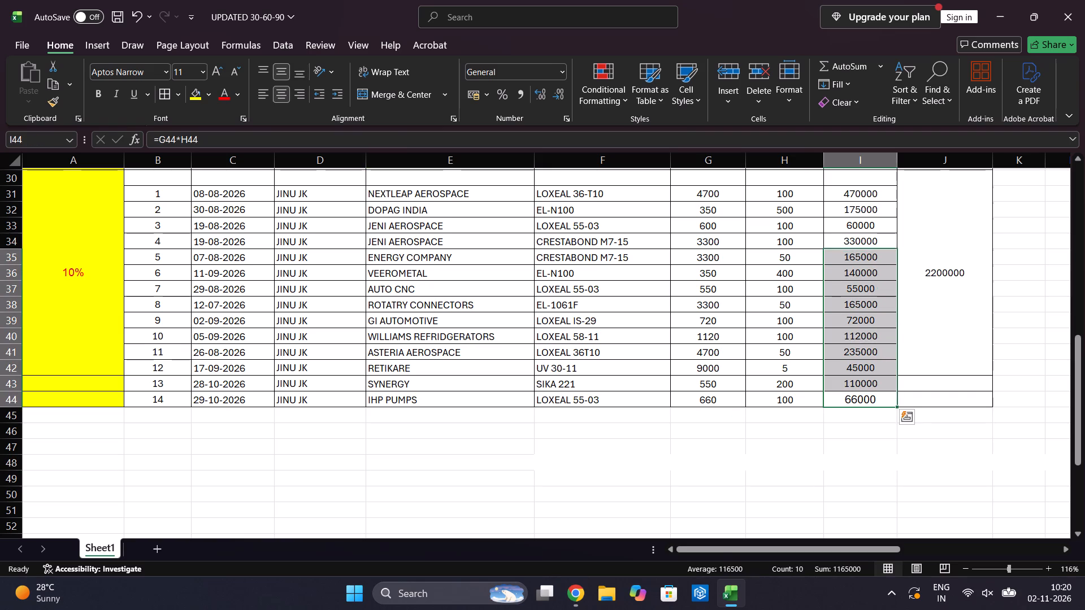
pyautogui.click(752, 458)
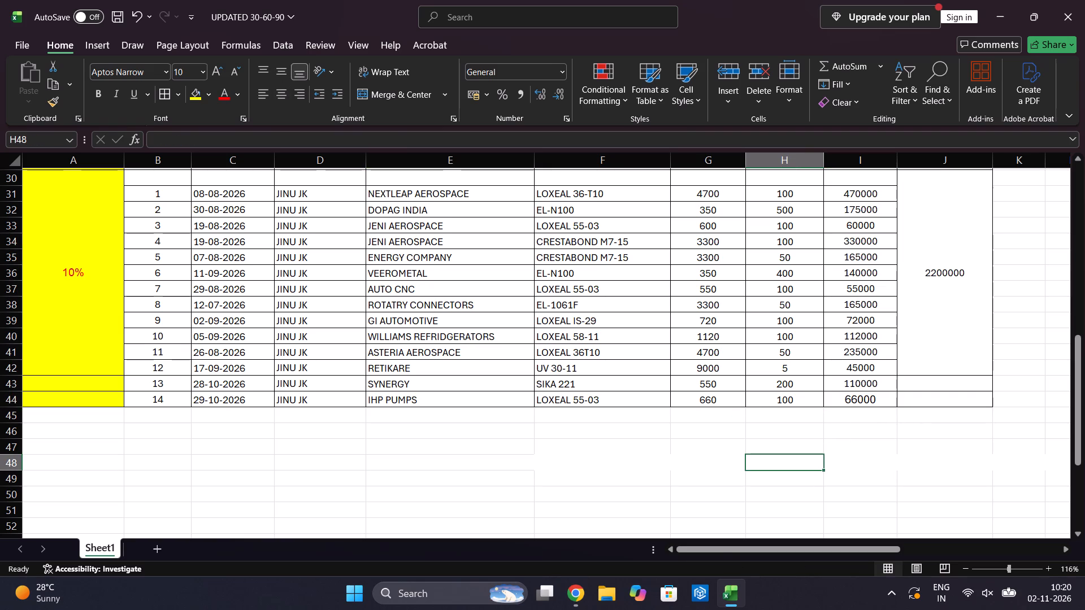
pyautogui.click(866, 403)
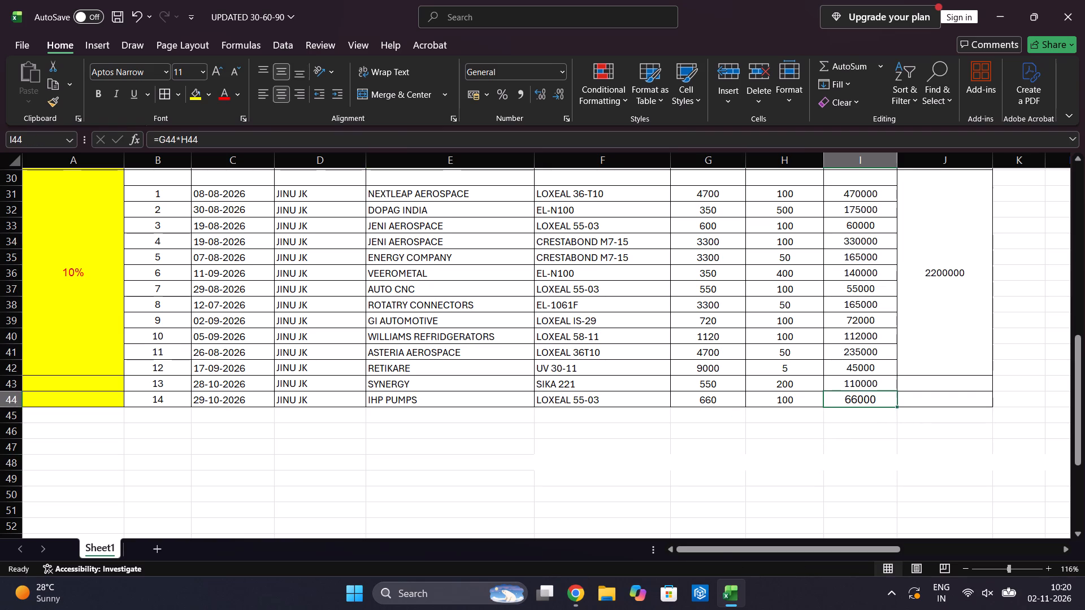
# Set the IHP PUMPS amount in I44 to font size 10 to match the amounts above it.
pyautogui.click(199, 79)
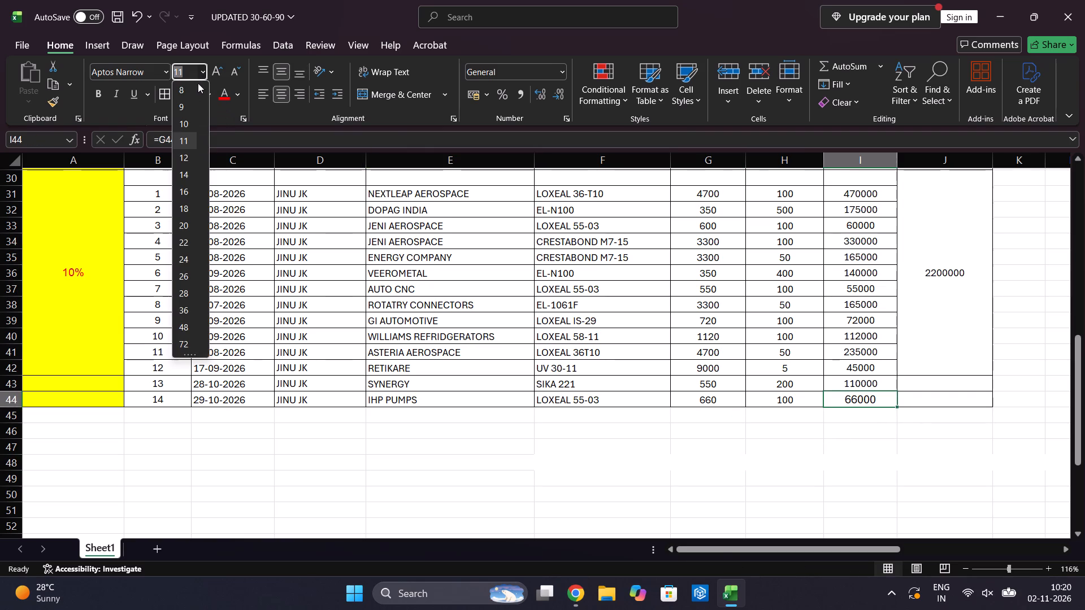
pyautogui.click(186, 125)
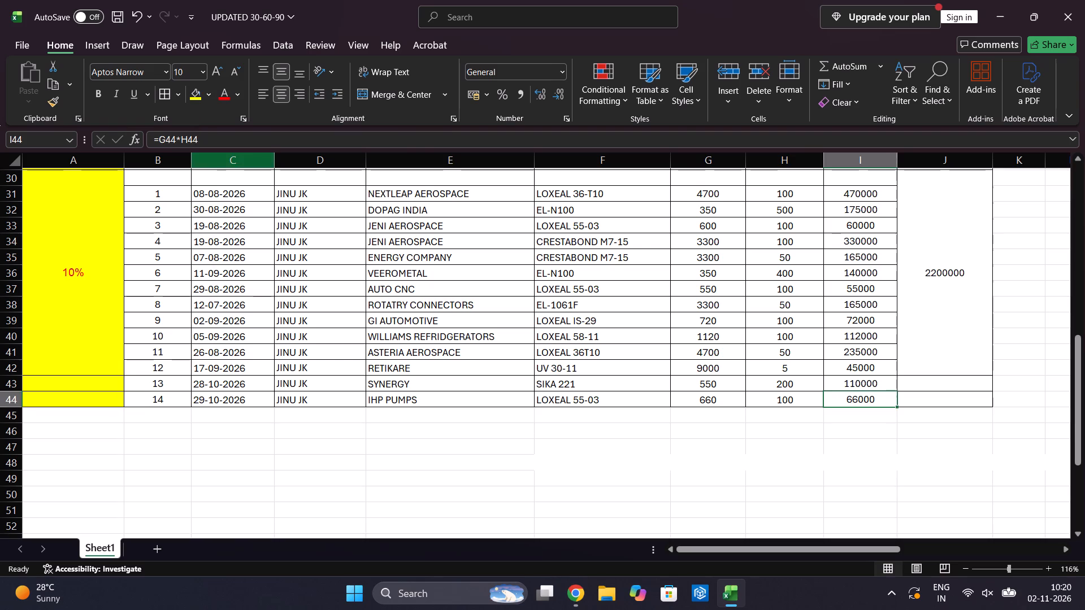
pyautogui.click(815, 490)
# Save the UPDATED 30-60-90 workbook.
pyautogui.scroll(5, 536, 486)
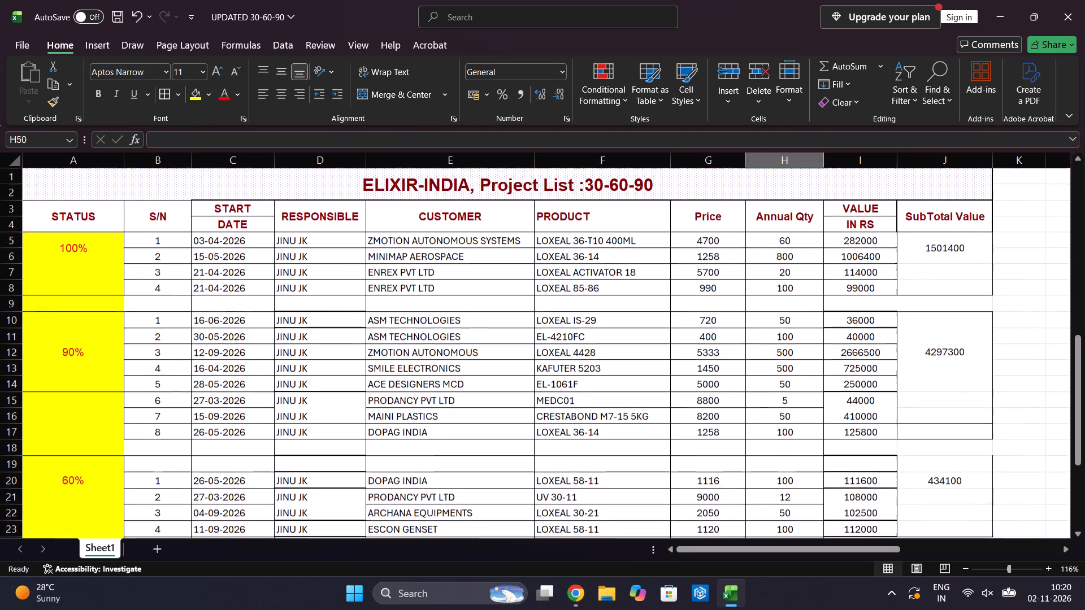
pyautogui.click(114, 12)
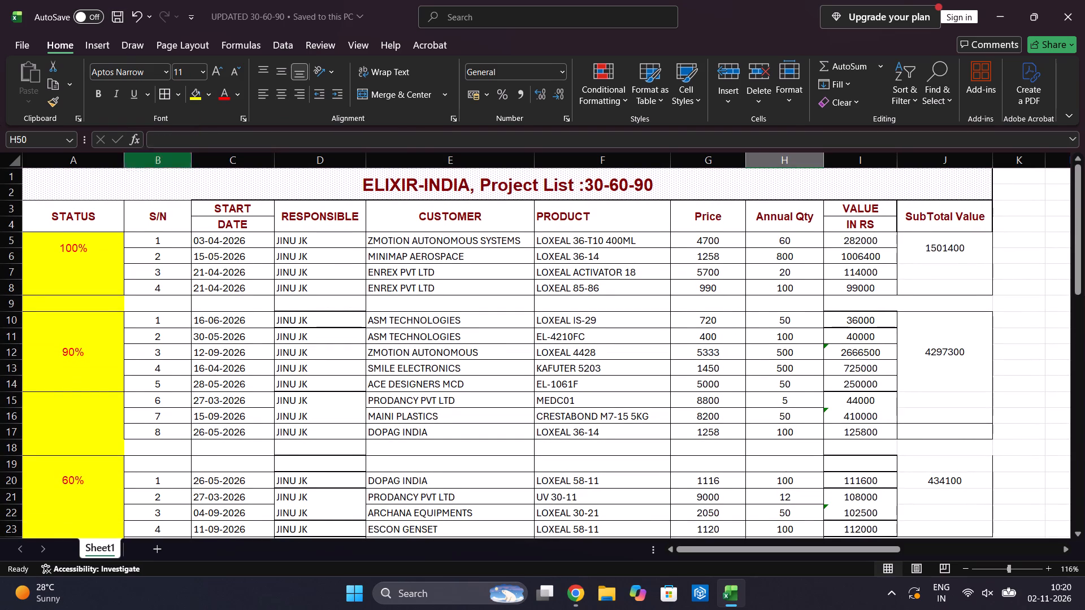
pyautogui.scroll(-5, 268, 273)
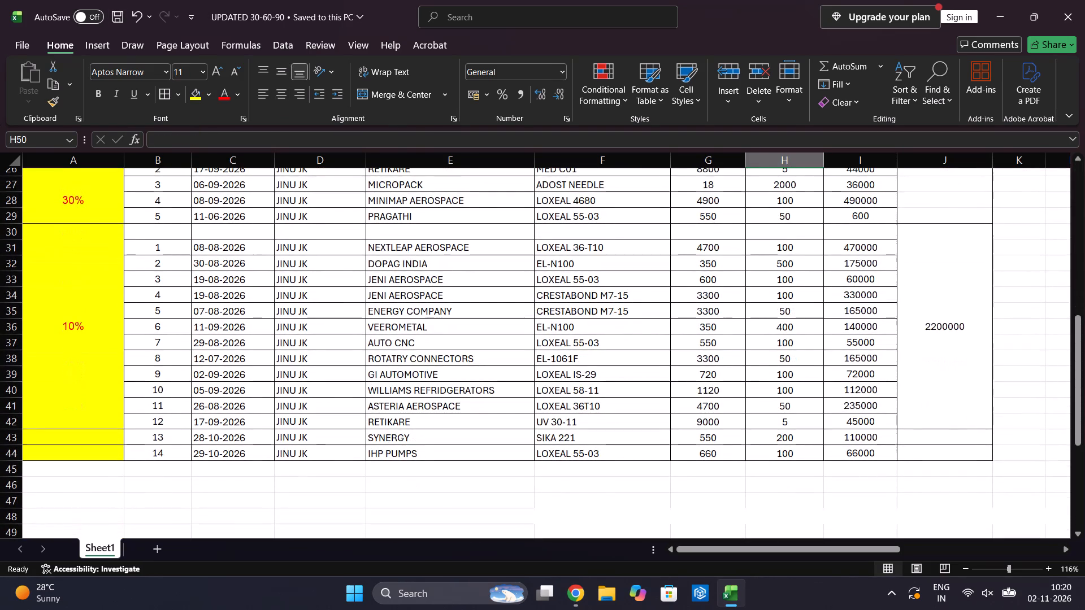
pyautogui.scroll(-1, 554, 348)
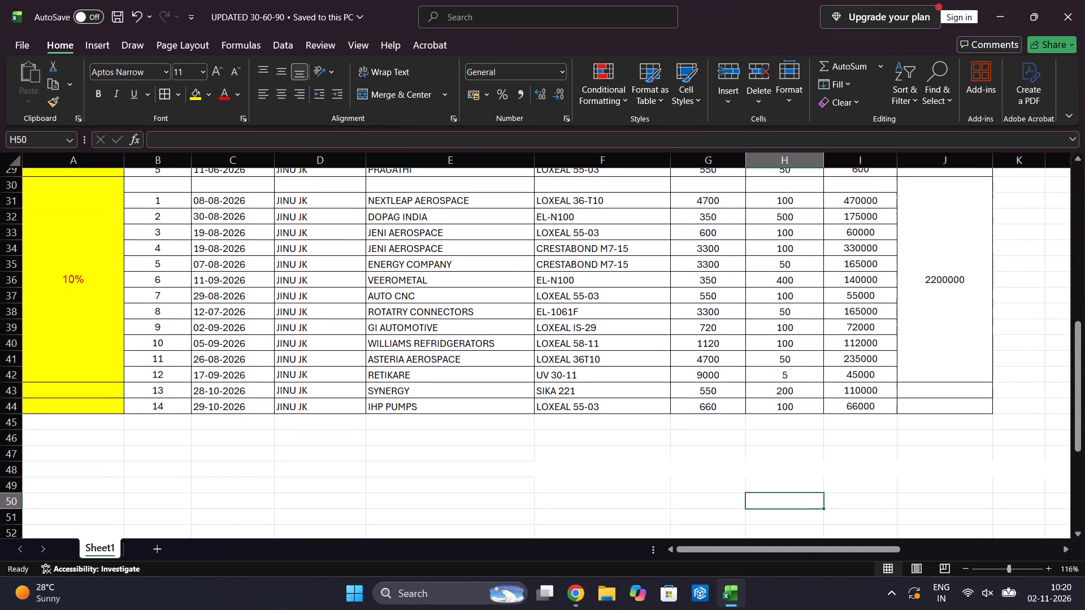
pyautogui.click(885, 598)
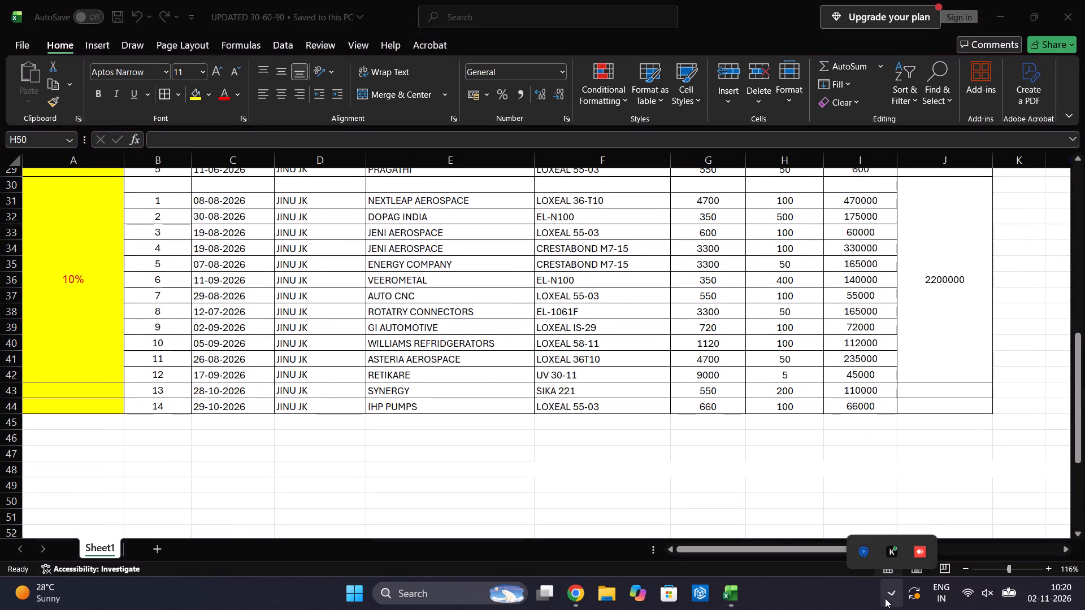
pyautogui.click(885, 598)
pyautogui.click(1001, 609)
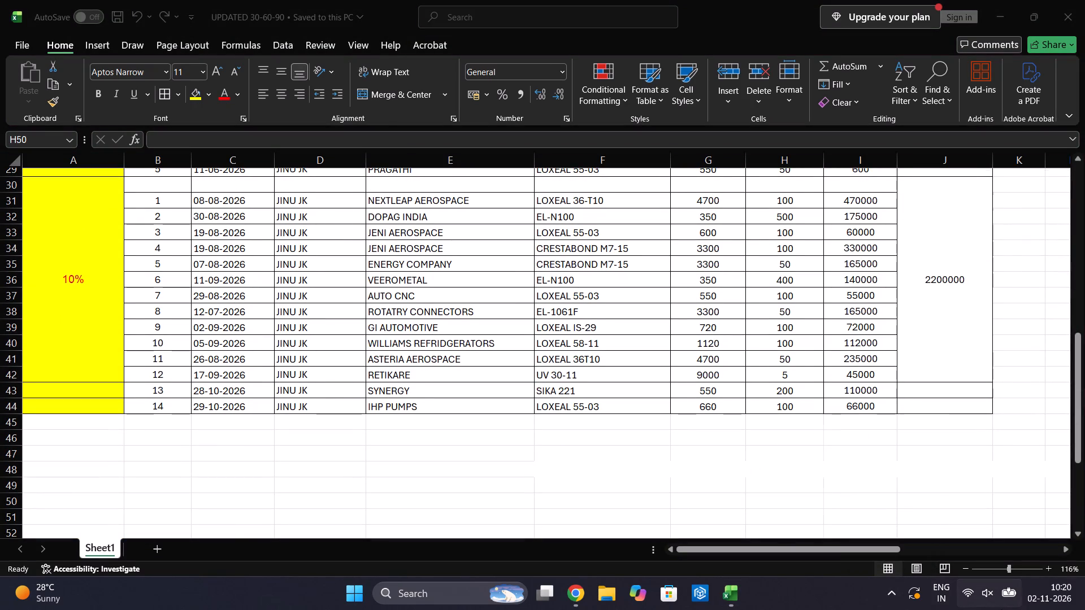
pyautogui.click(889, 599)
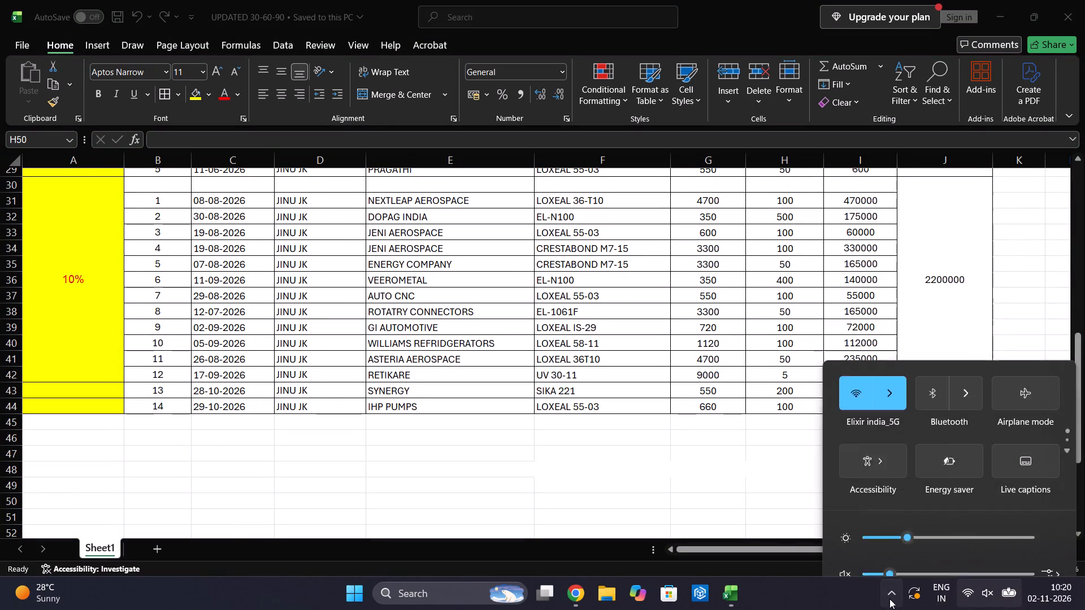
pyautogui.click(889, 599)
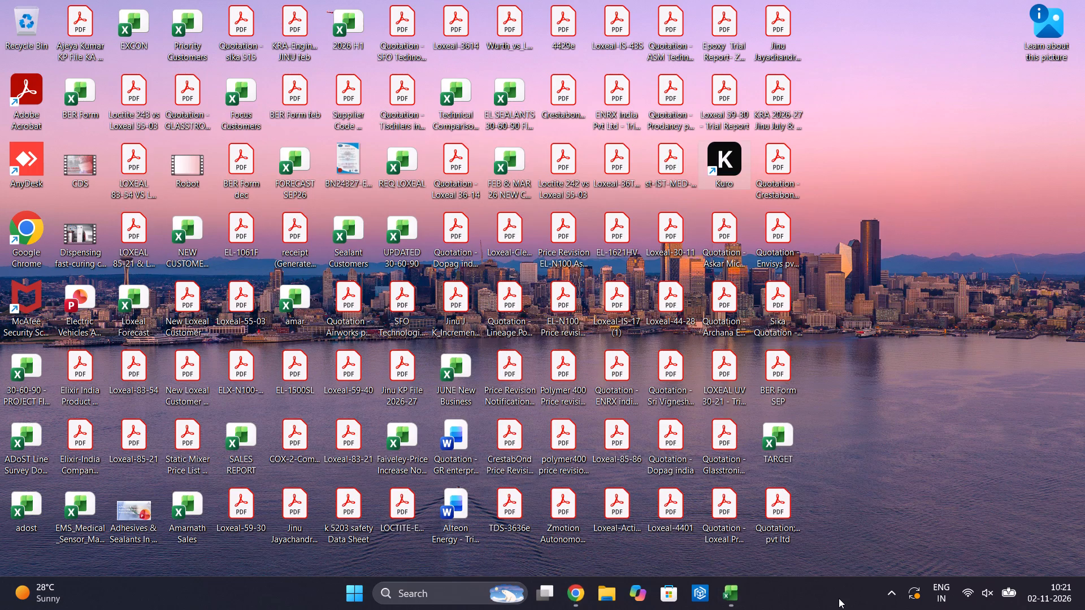
# Switch to the desktop and launch the Kuro application.
pyautogui.doubleClick(730, 176)
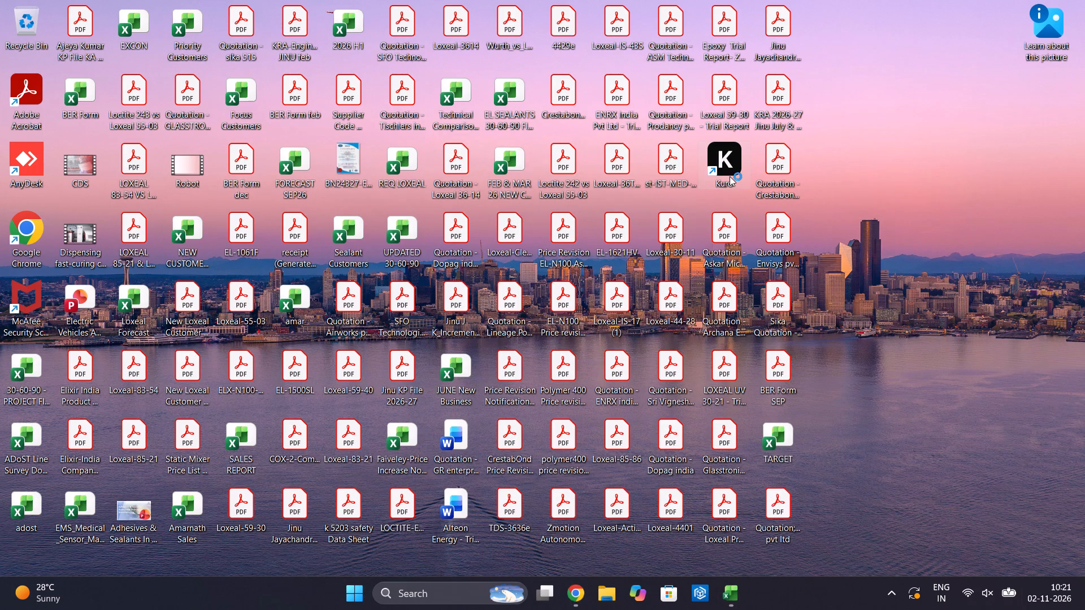
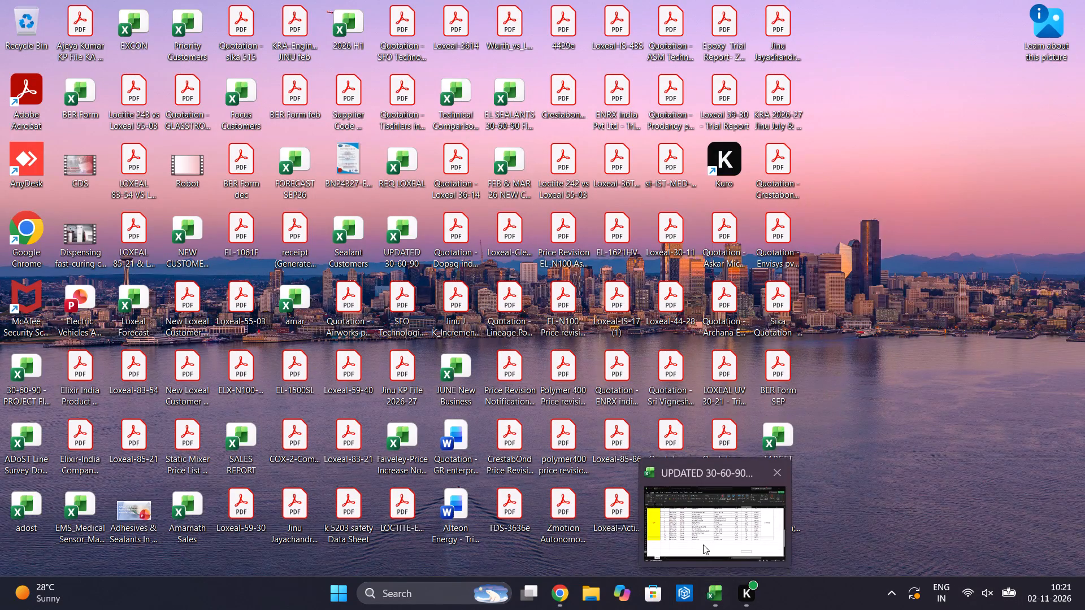
# Switch back to the UPDATED 30-60-90 workbook and review the entries from the 90% section through the 10% section.
pyautogui.click(703, 544)
pyautogui.scroll(4, 549, 489)
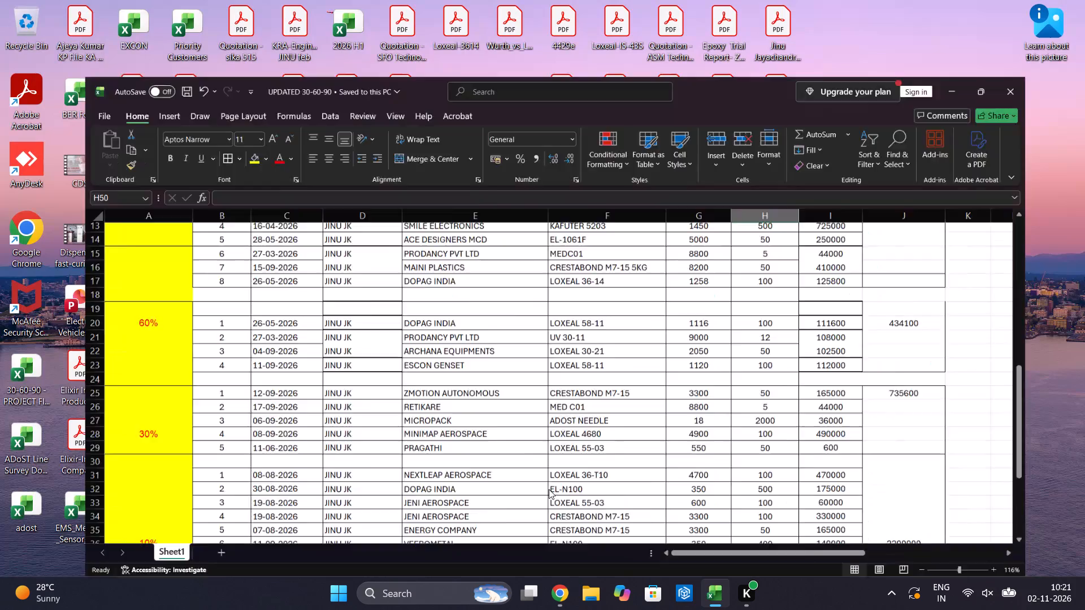
pyautogui.click(715, 591)
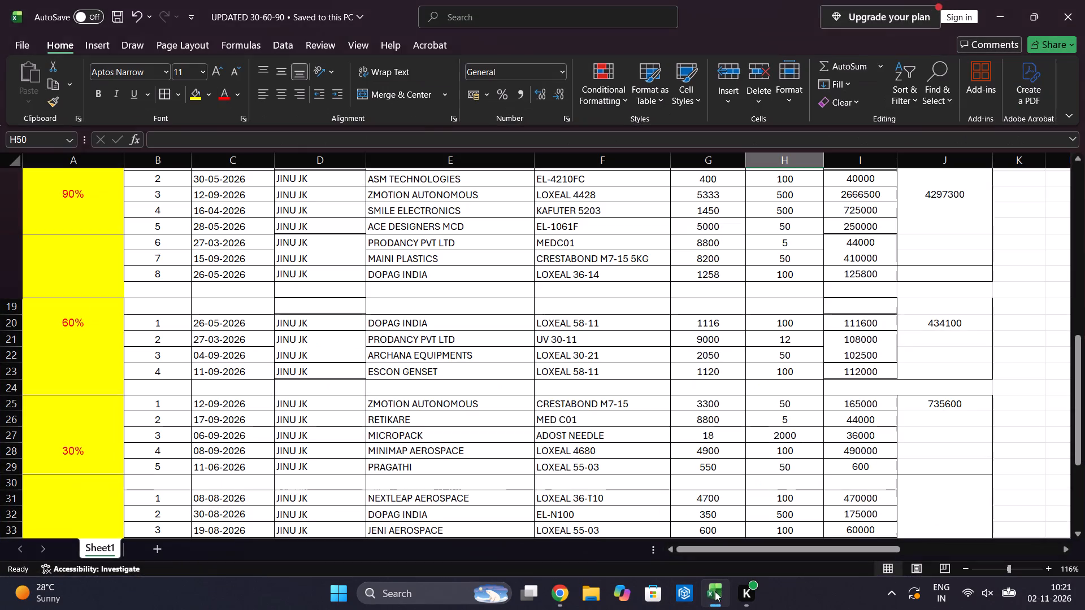
pyautogui.scroll(-4, 636, 459)
pyautogui.scroll(1, 636, 459)
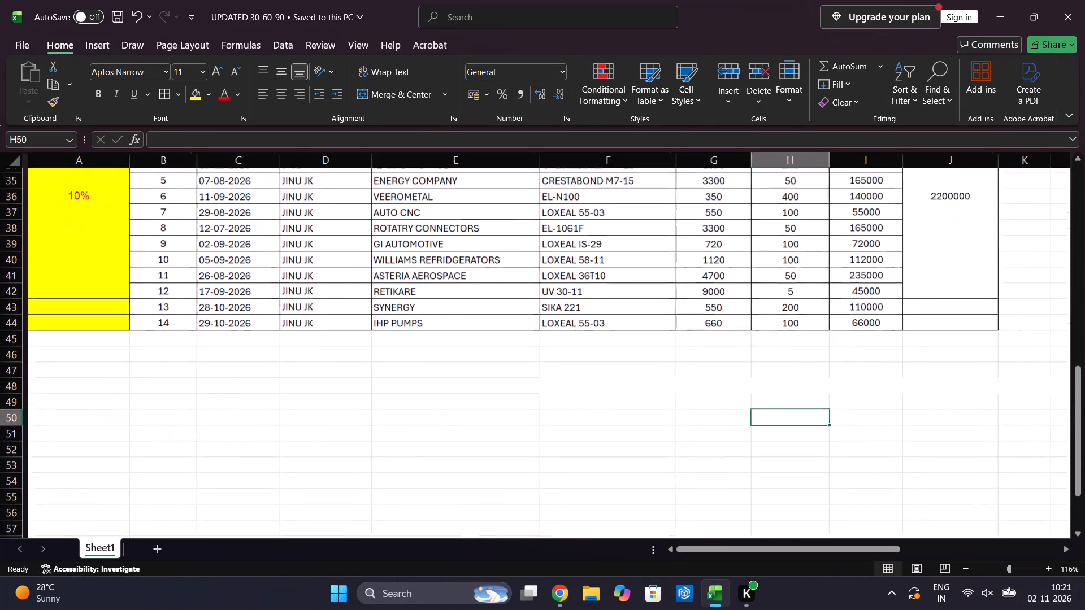
pyautogui.scroll(2, 636, 459)
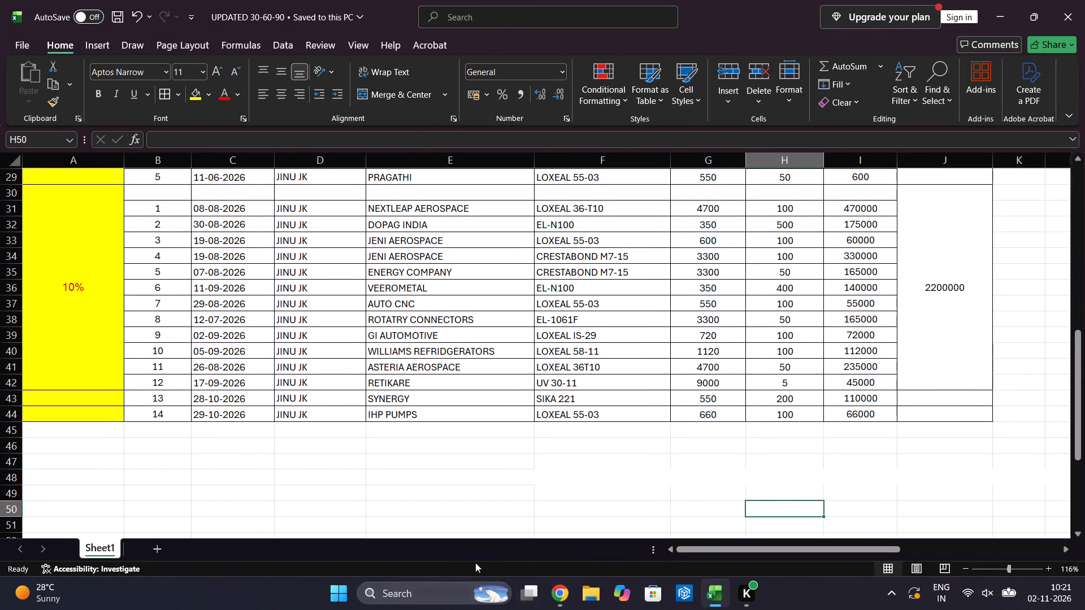
# Switch to Chrome, bring up the Elixir India calendar and dismiss the Project file Discussion reminder.
pyautogui.click(552, 588)
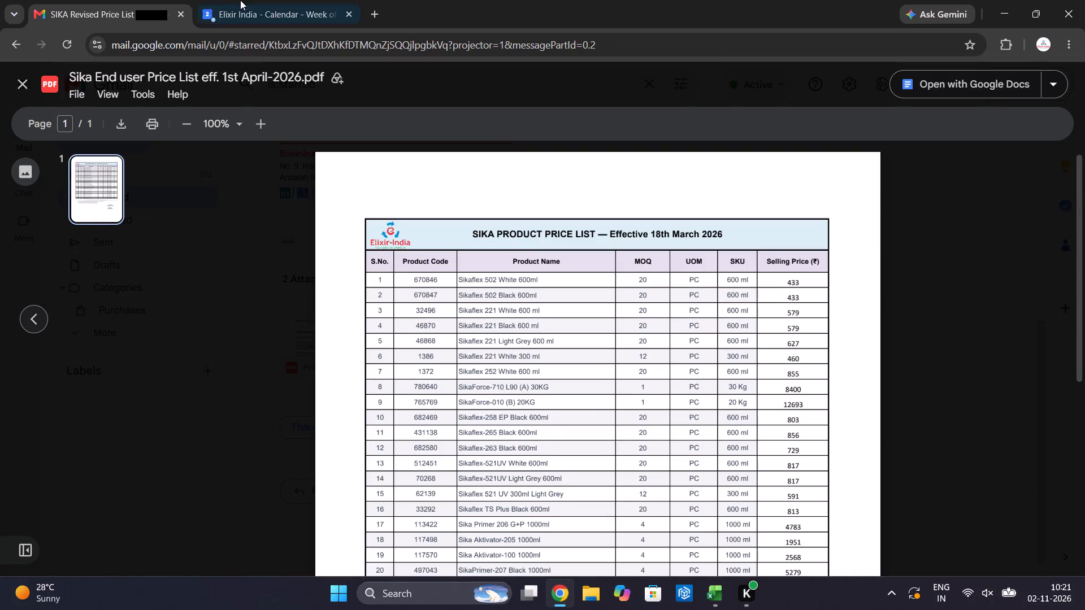
pyautogui.click(260, 6)
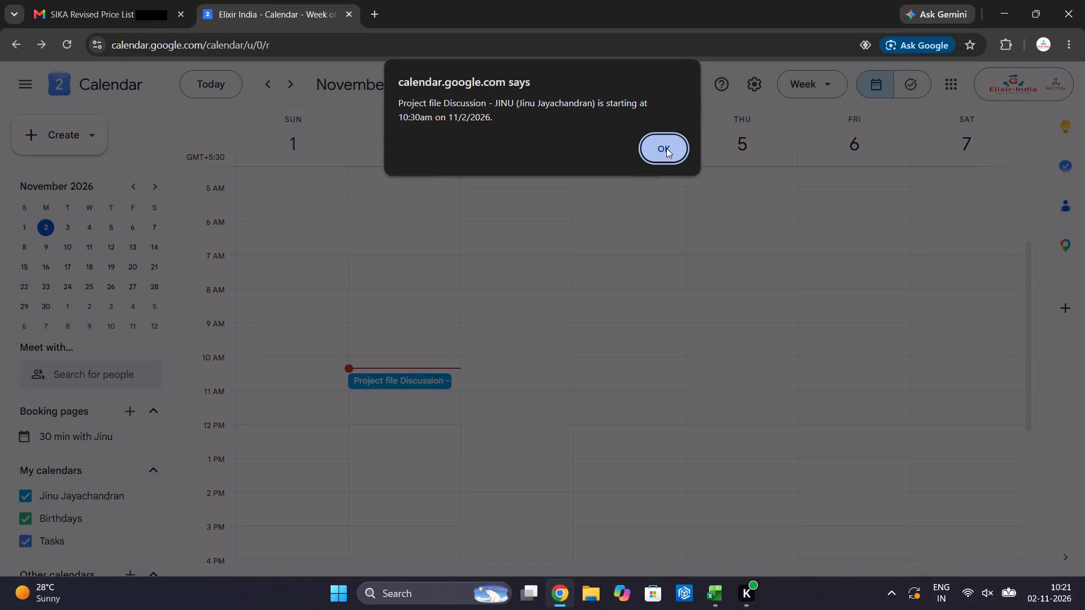
pyautogui.click(666, 148)
# Close the browser page showing the SIKA revised price list email.
pyautogui.click(142, 0)
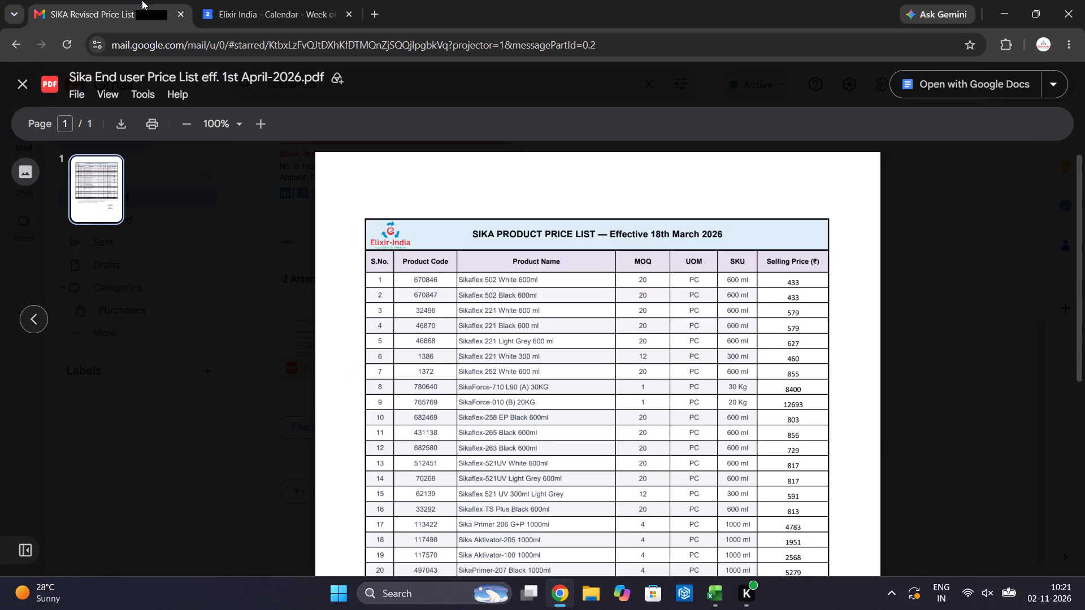
pyautogui.click(179, 10)
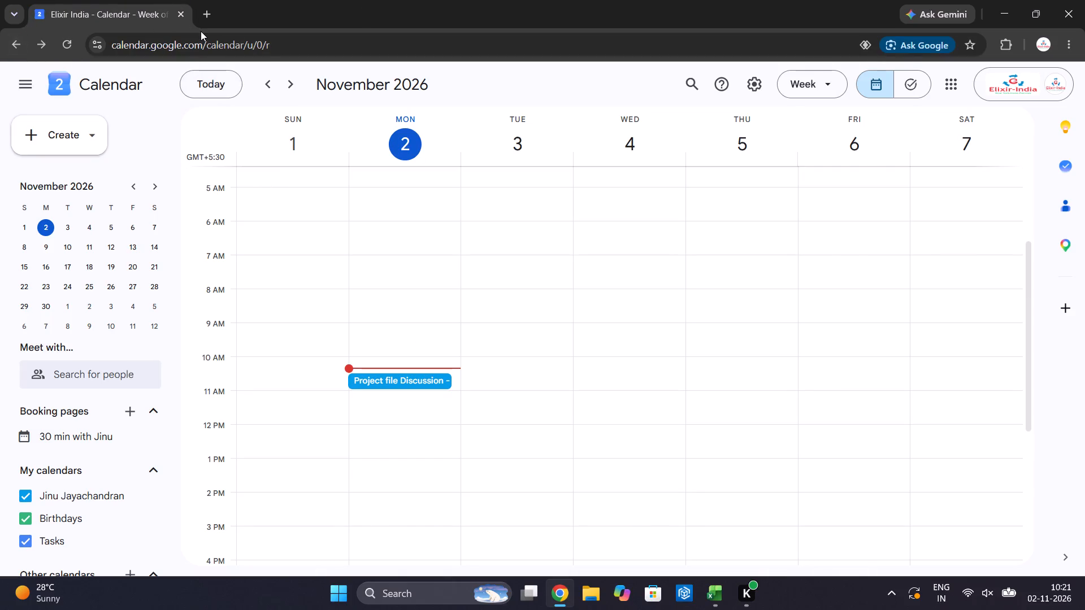
# Open a new browser page and bring its site shortcuts and Google Calendar meeting card into view.
pyautogui.click(214, 7)
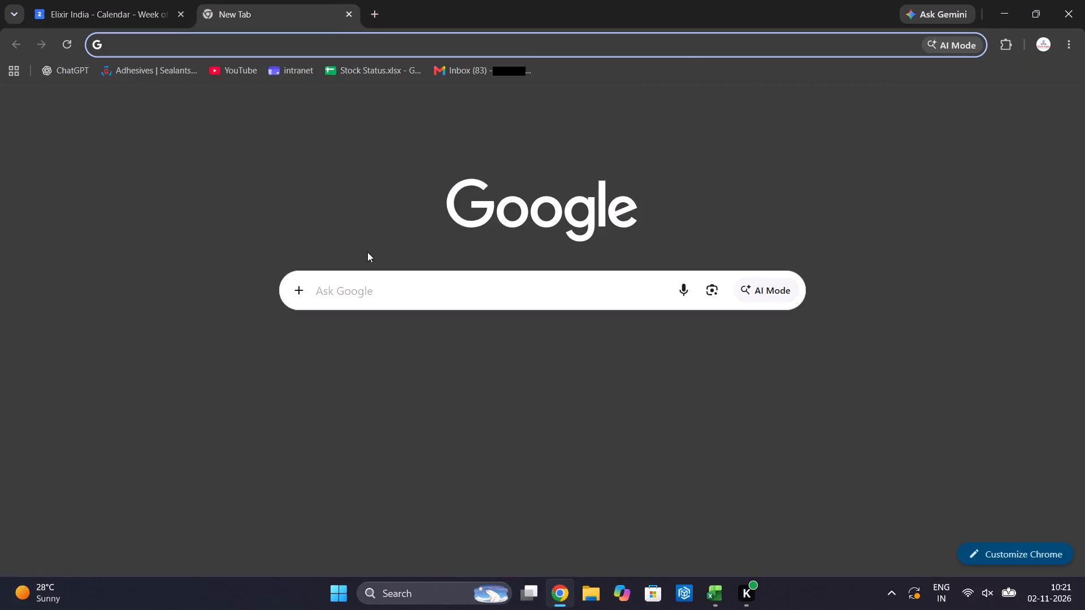
pyautogui.scroll(-4, 392, 391)
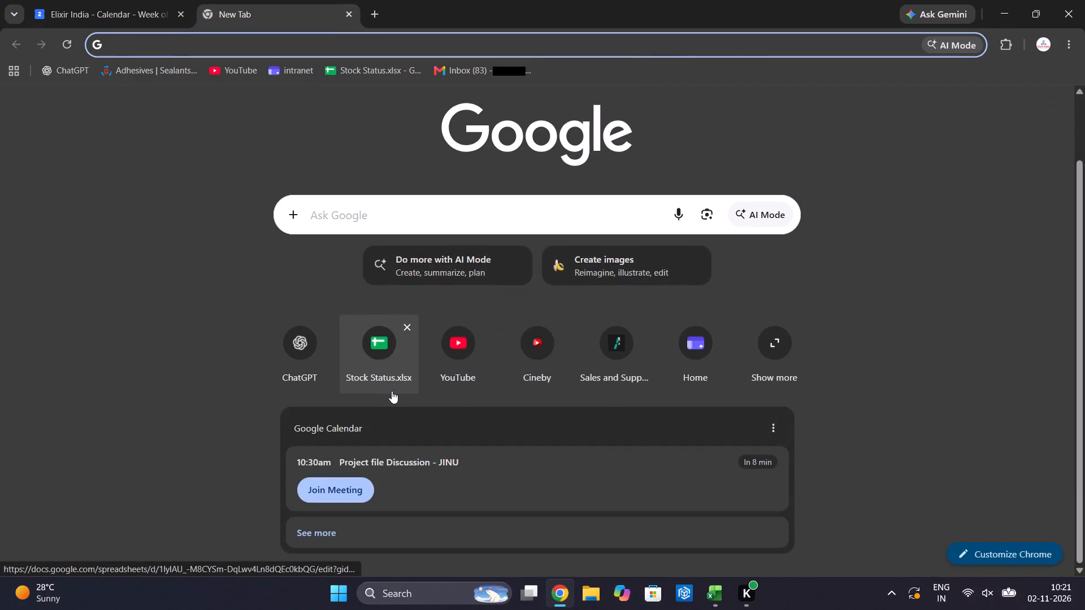
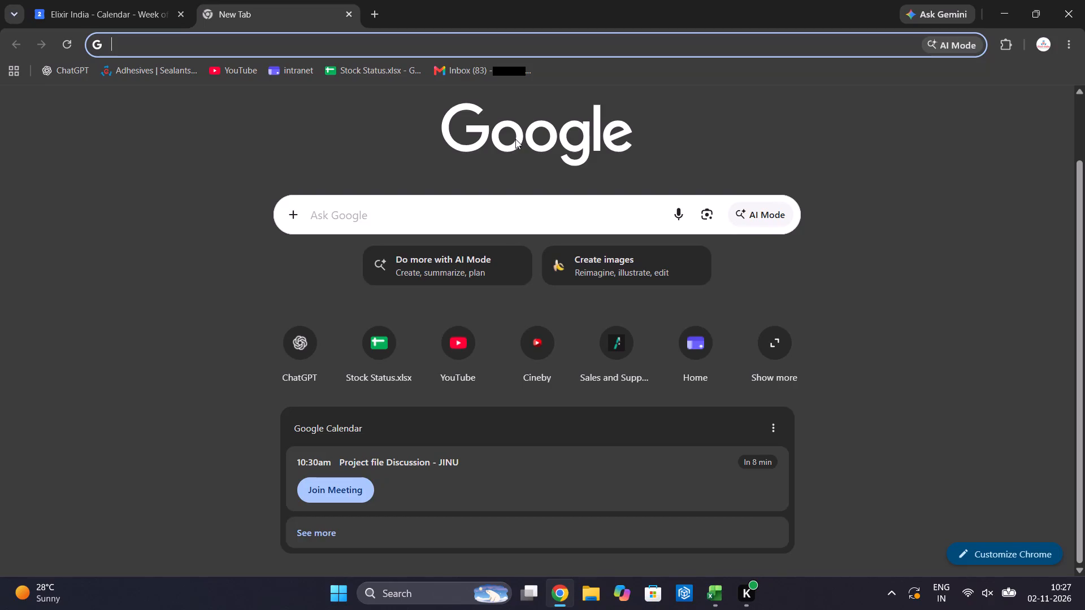
# Switch to the UPDATED 30-60-90 workbook in Excel and remove all borders from status cell A15 below the 90% label block.
pyautogui.click(717, 599)
pyautogui.scroll(6, 546, 478)
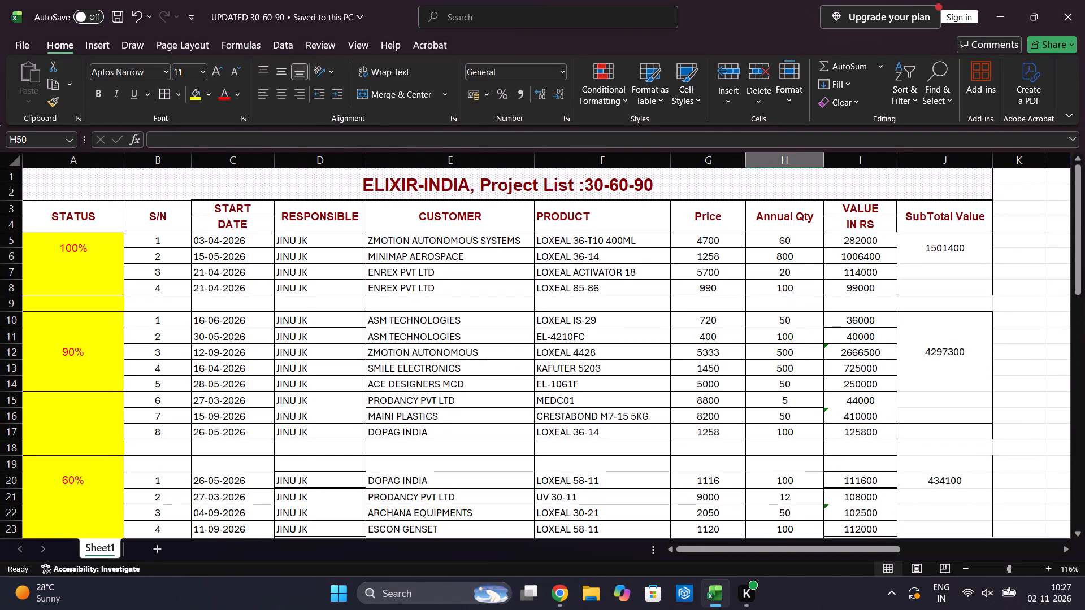
pyautogui.moveTo(78, 386); pyautogui.dragTo(77, 393)
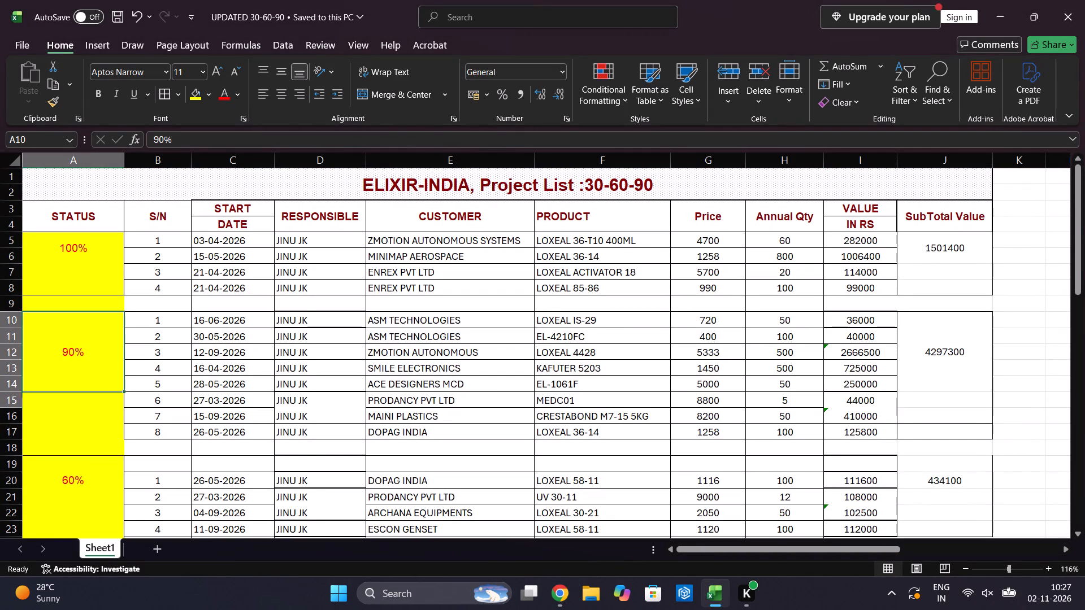
pyautogui.moveTo(77, 393); pyautogui.dragTo(77, 396)
pyautogui.click(86, 386)
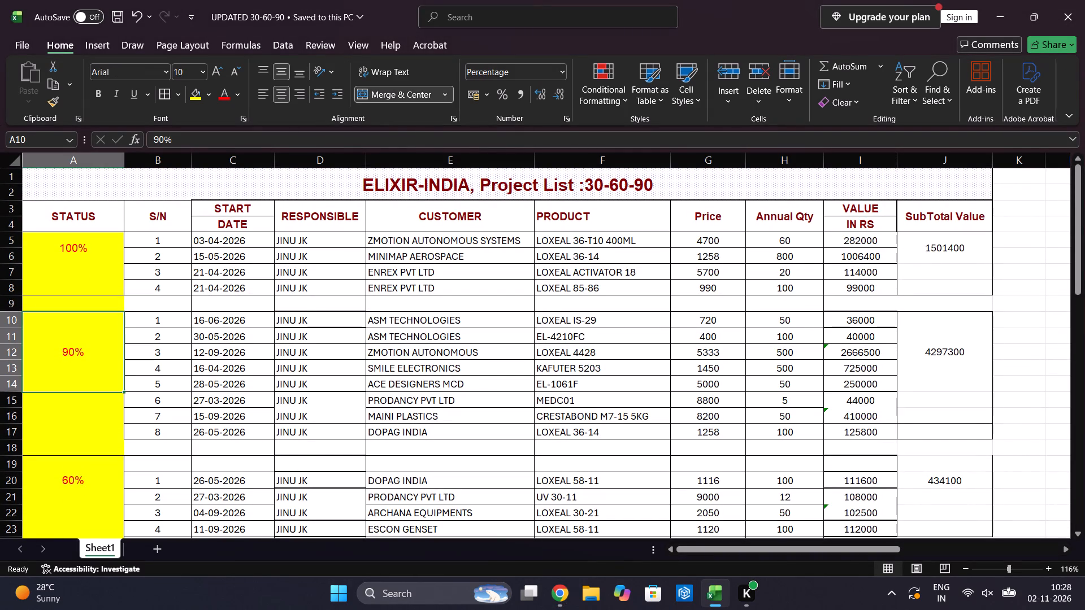
pyautogui.click(83, 410)
pyautogui.click(75, 386)
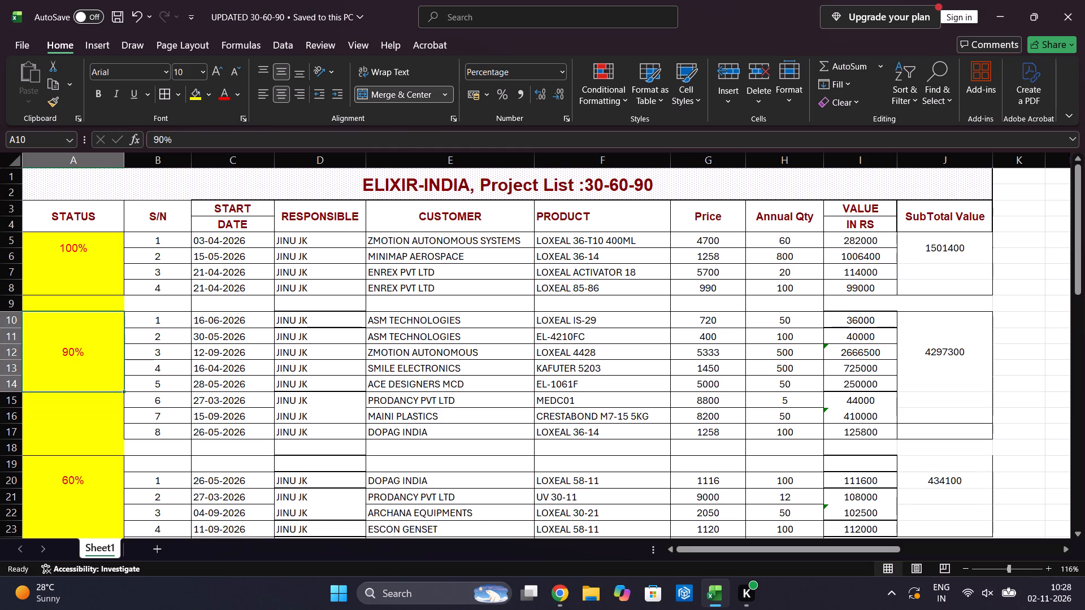
pyautogui.click(84, 413)
pyautogui.click(84, 399)
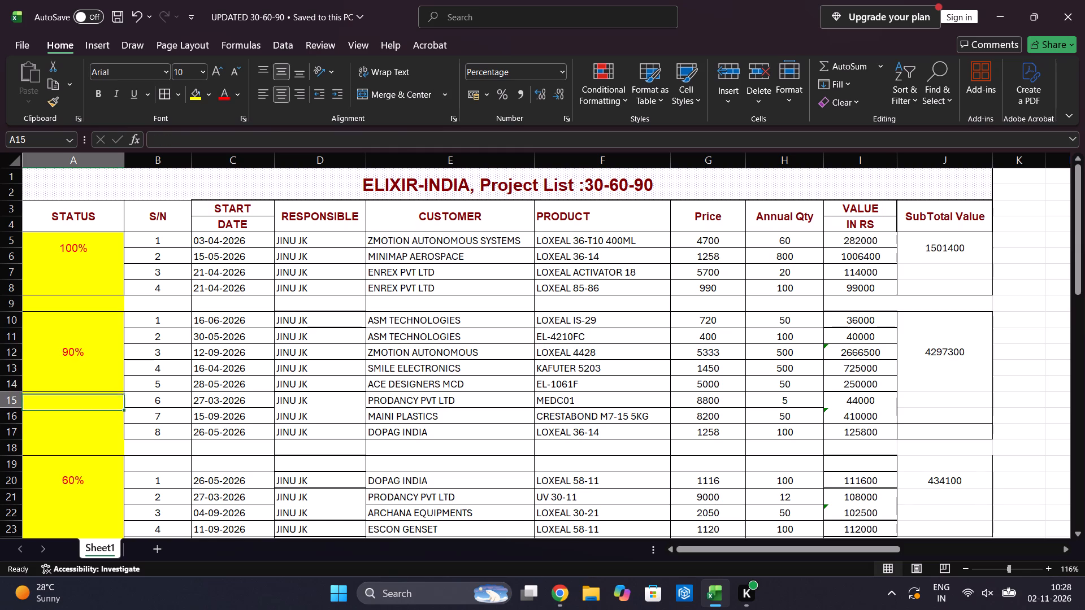
pyautogui.click(176, 95)
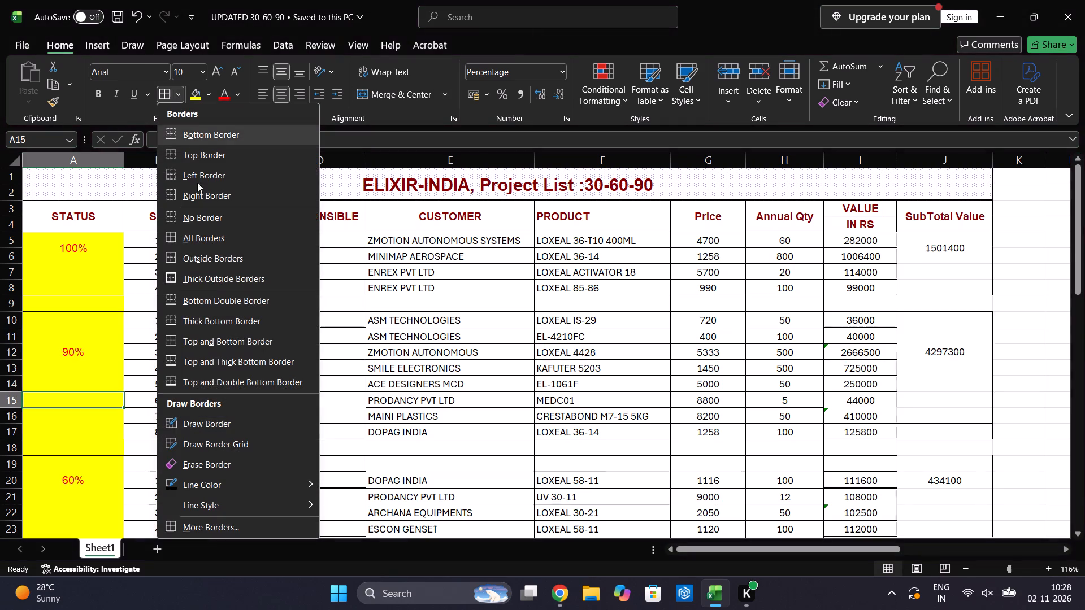
pyautogui.click(188, 213)
# Apply outside borders around the whole 90% status block, A10:A17.
pyautogui.click(76, 369)
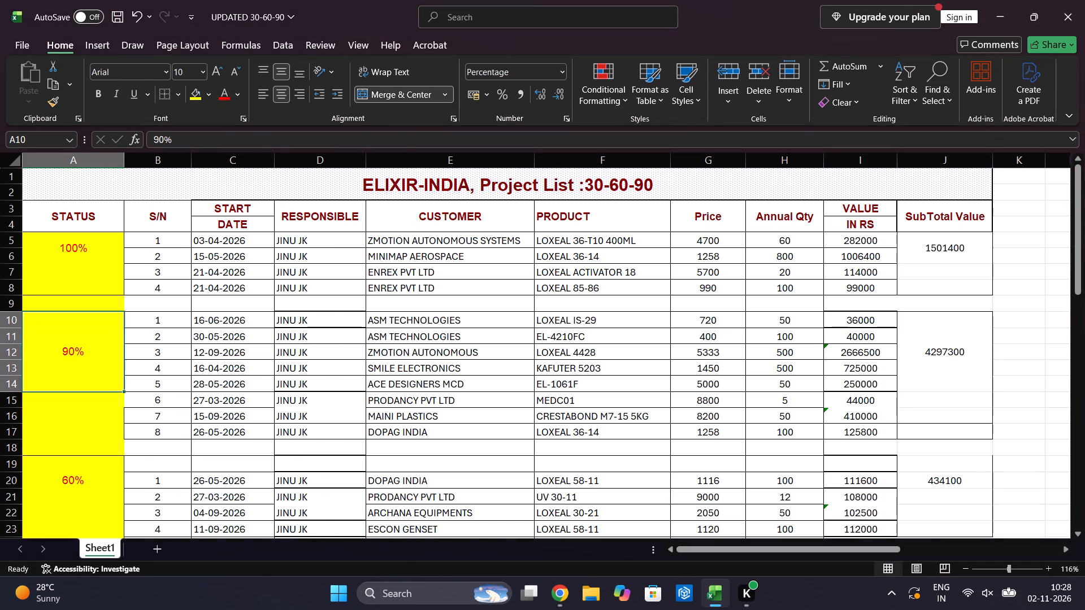
pyautogui.moveTo(88, 438); pyautogui.dragTo(84, 359)
pyautogui.click(172, 91)
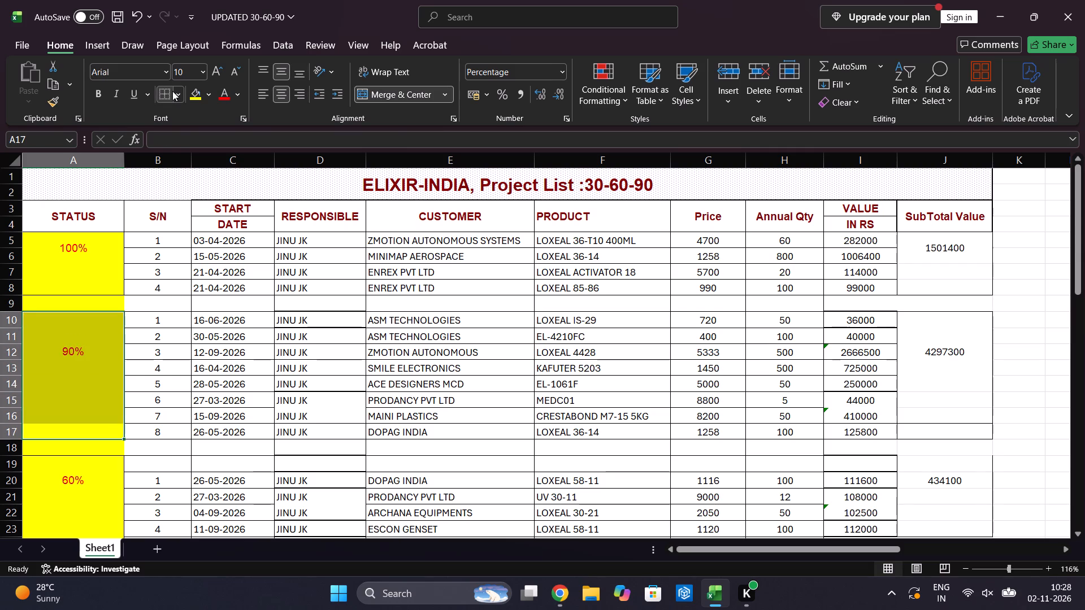
pyautogui.click(177, 93)
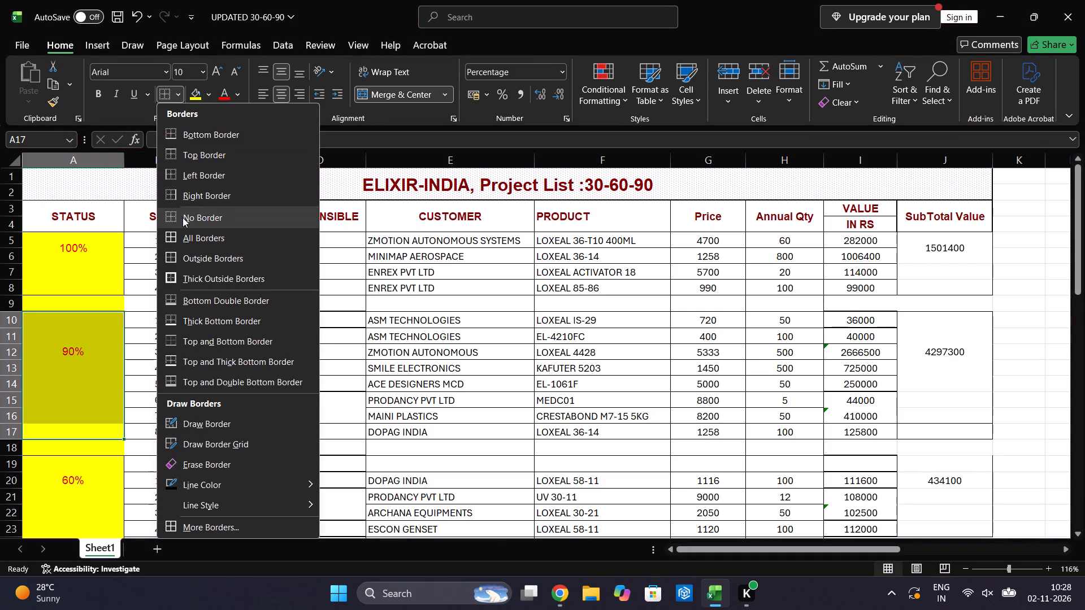
pyautogui.click(182, 251)
pyautogui.click(135, 407)
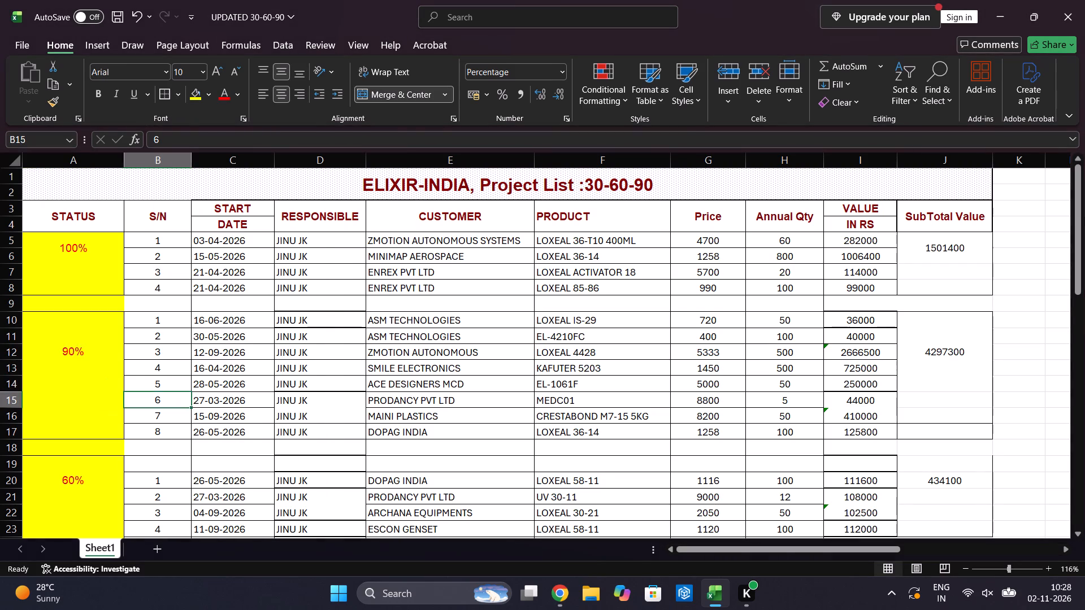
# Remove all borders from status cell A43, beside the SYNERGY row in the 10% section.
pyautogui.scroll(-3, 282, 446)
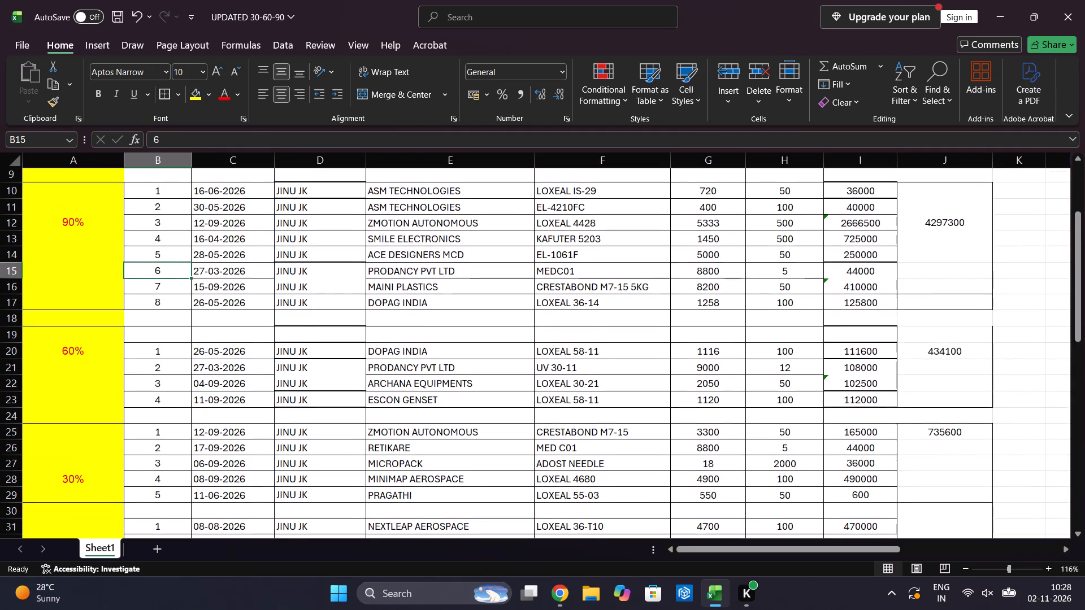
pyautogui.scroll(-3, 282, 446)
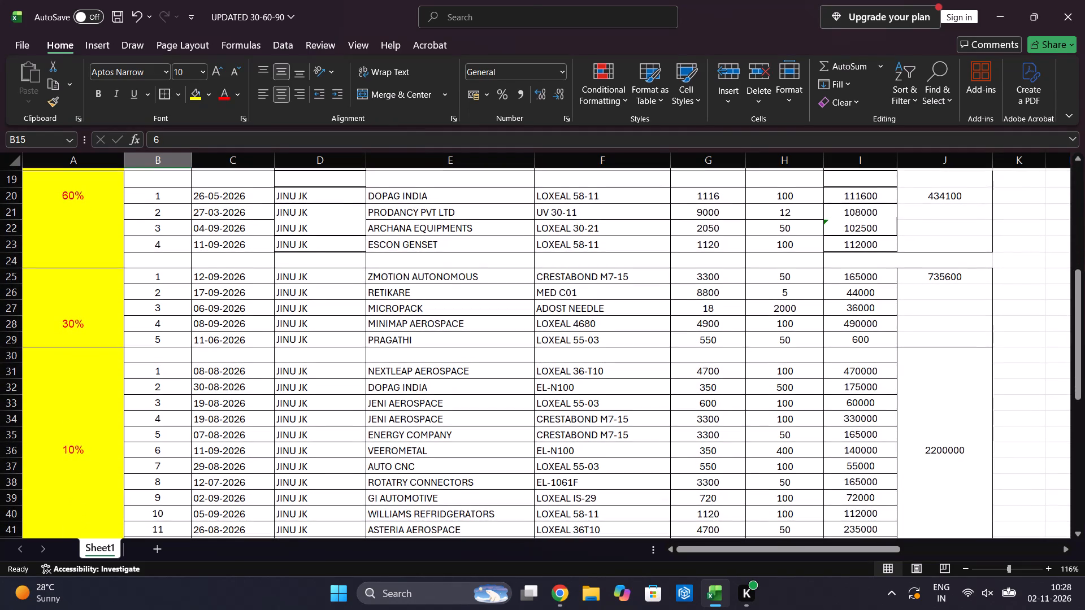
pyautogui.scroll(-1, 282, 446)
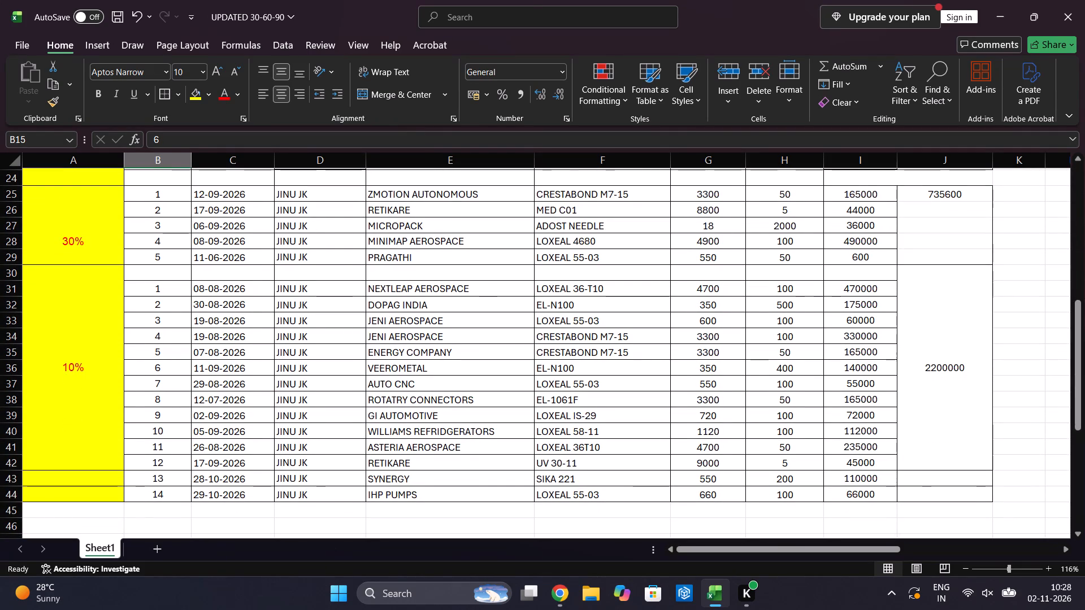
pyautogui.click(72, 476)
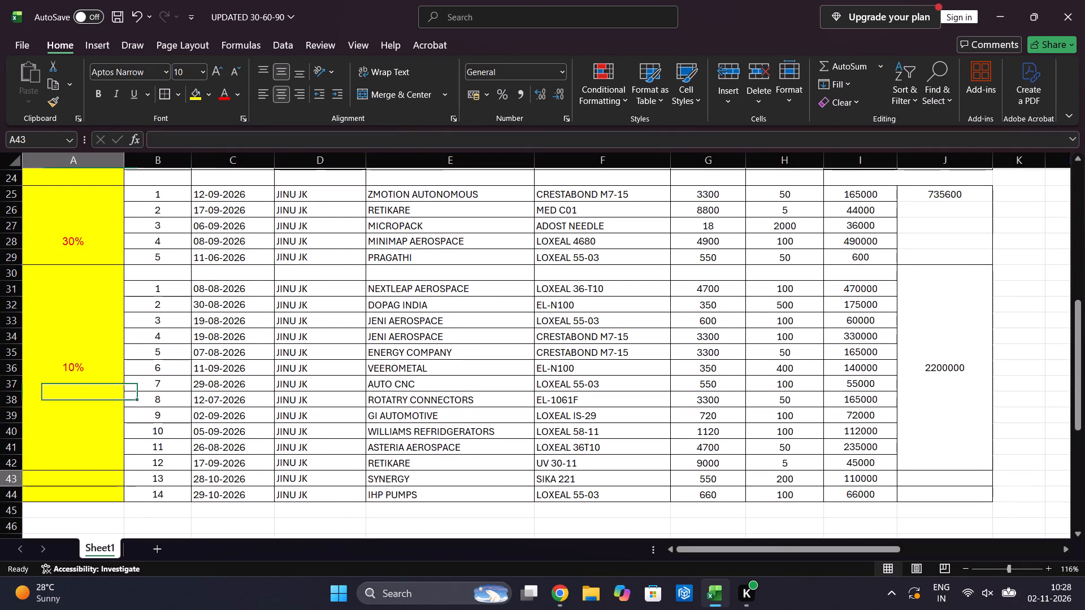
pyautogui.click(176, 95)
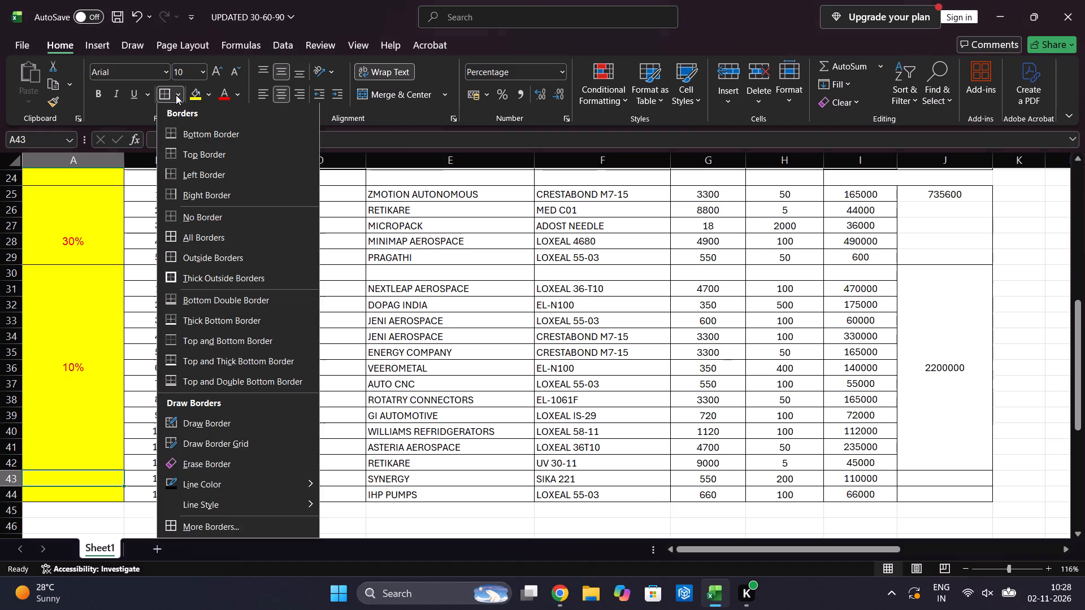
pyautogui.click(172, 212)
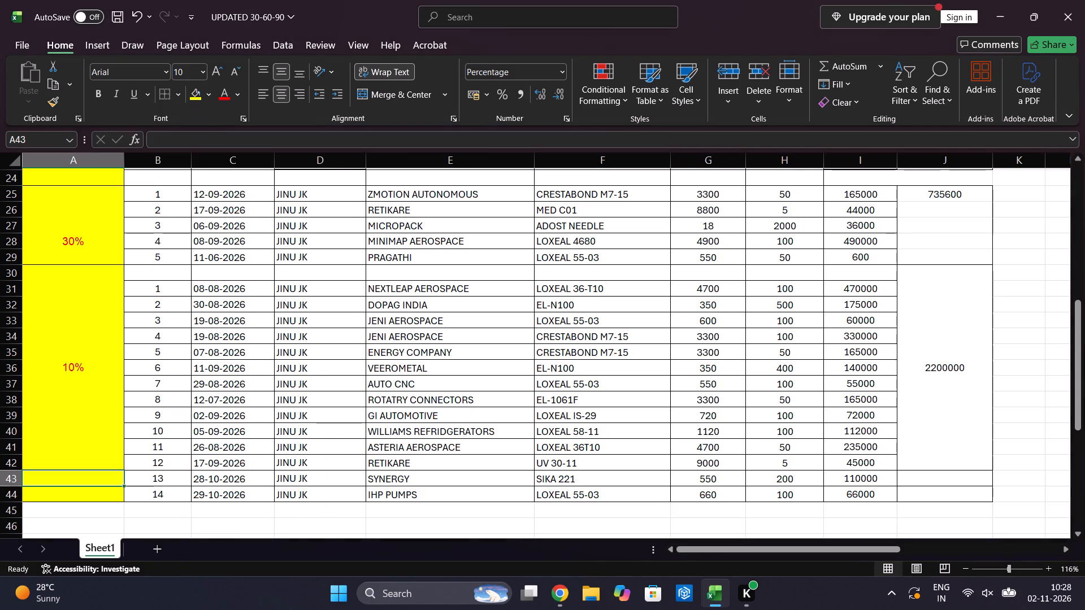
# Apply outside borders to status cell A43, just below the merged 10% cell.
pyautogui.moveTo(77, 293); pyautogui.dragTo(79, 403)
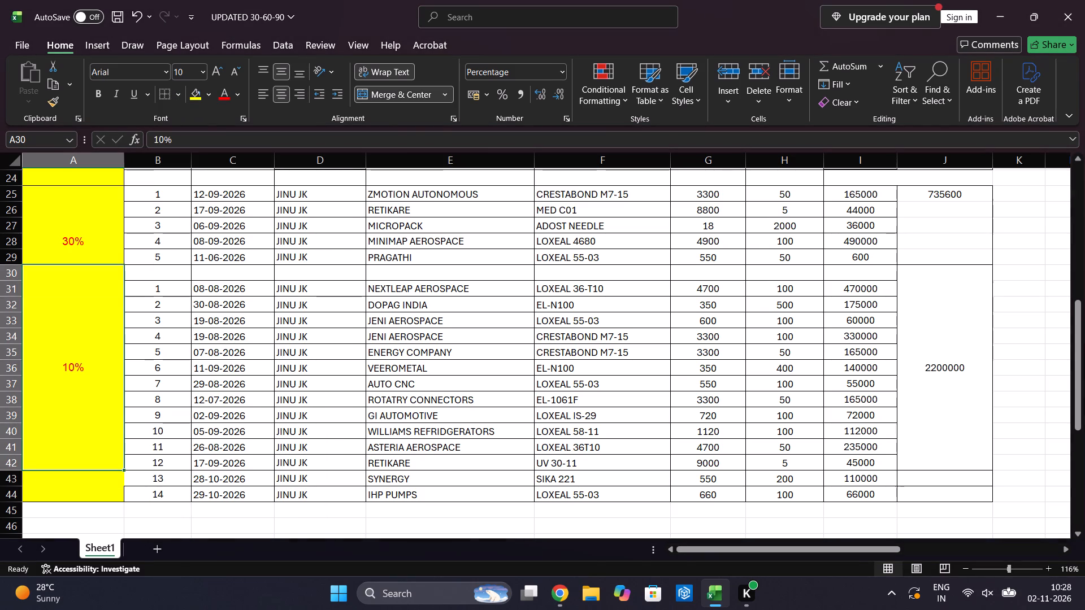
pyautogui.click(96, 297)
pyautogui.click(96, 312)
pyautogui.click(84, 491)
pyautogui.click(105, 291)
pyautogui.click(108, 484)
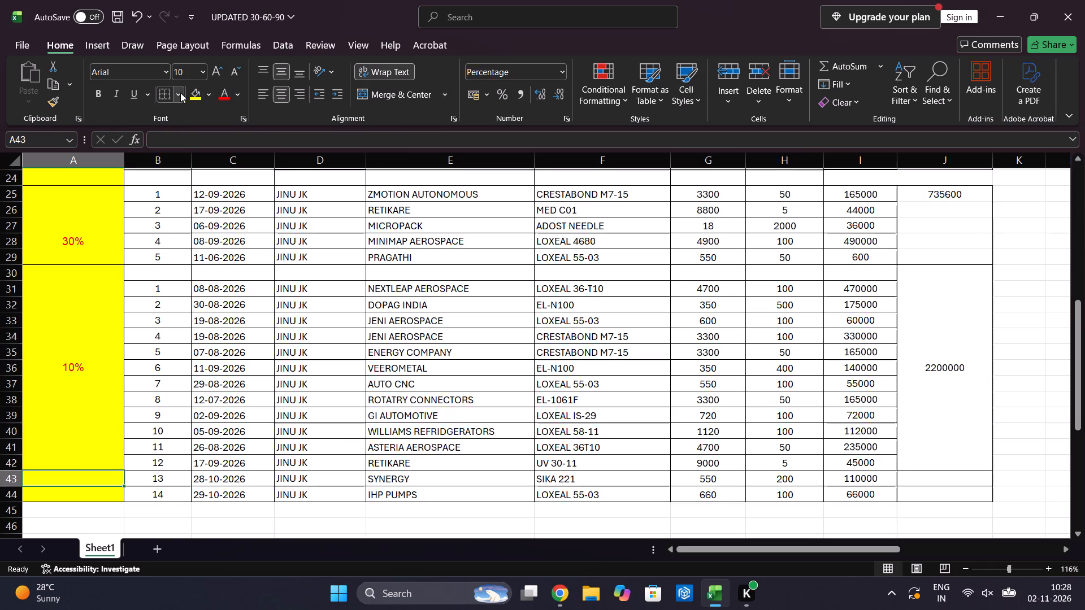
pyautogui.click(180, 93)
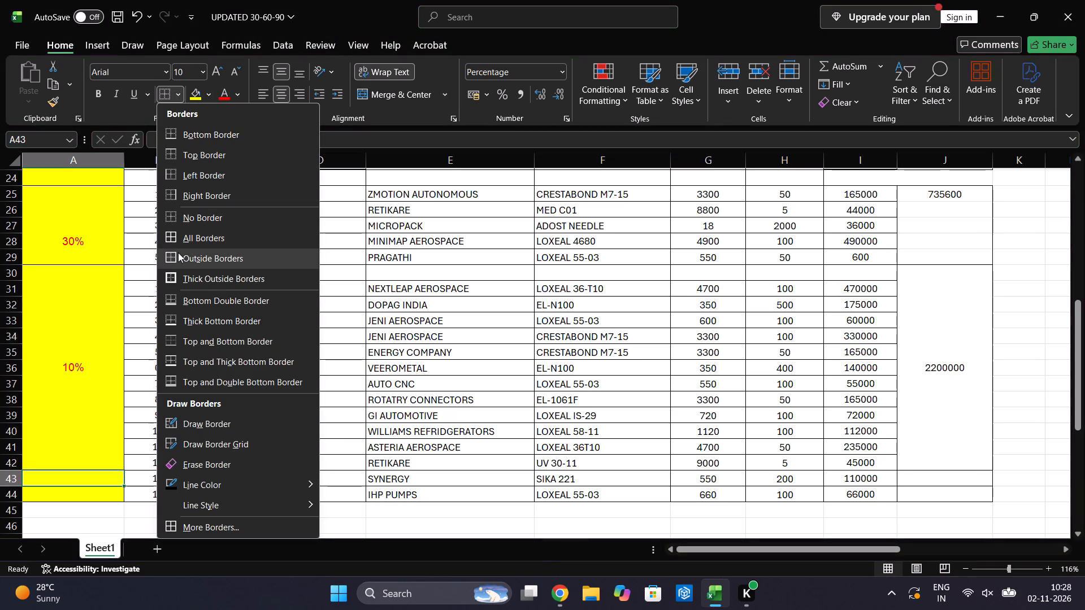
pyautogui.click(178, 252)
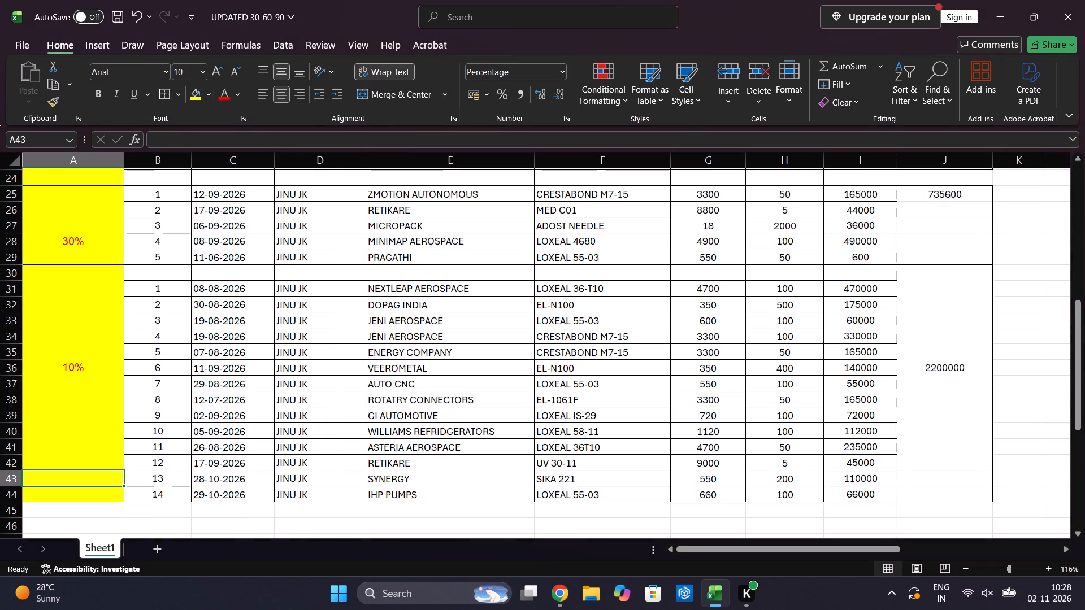
# Clear all borders from status cells A43:A44 beside SYNERGY and IHP PUMPS, and put outside borders around the pair.
pyautogui.click(105, 482)
pyautogui.moveTo(103, 493); pyautogui.dragTo(101, 483)
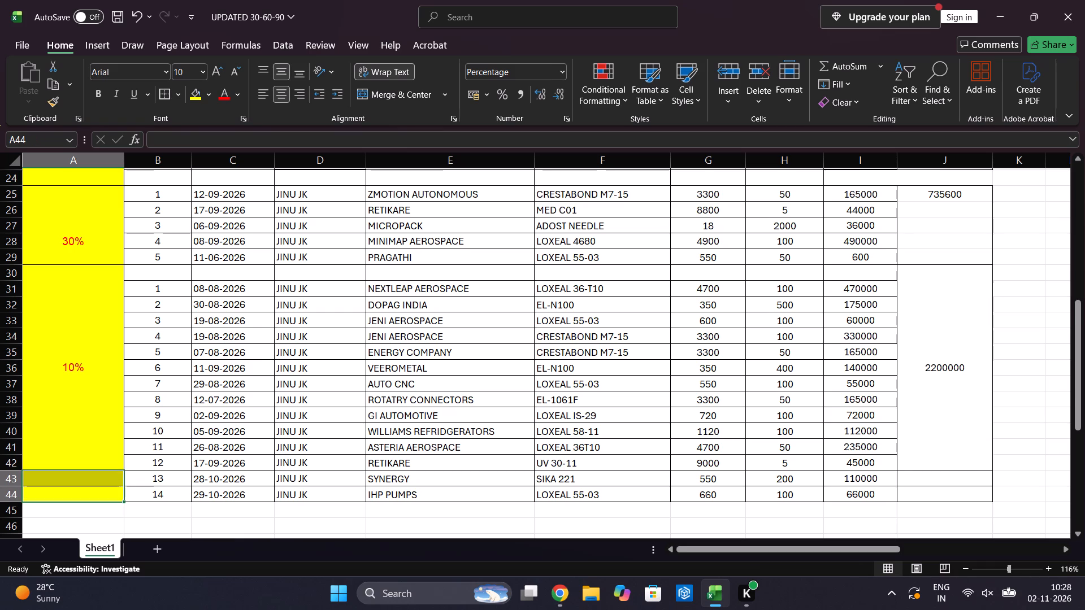
pyautogui.click(177, 95)
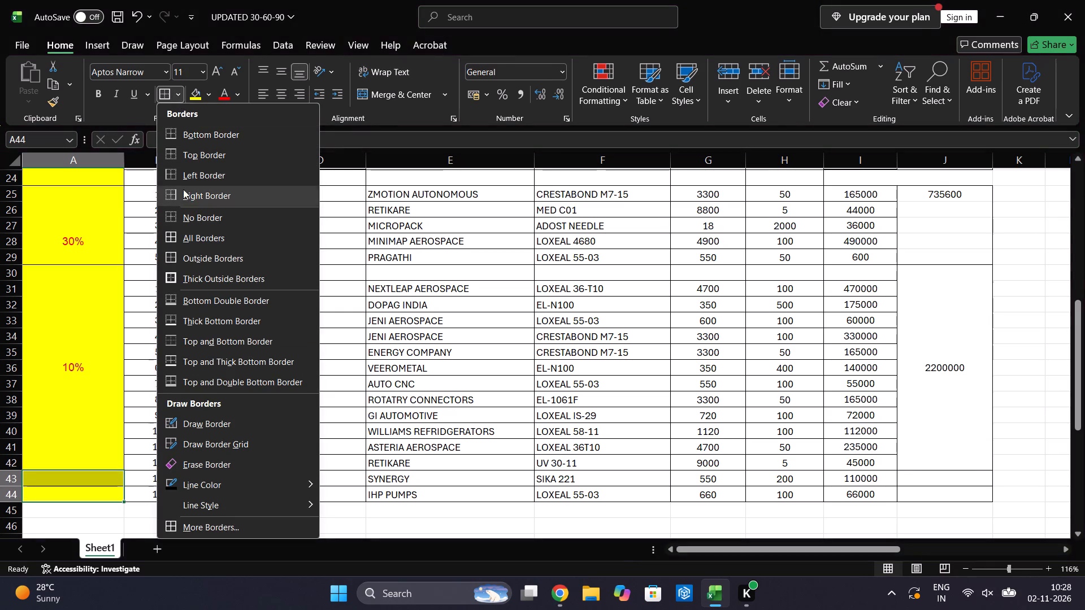
pyautogui.click(180, 210)
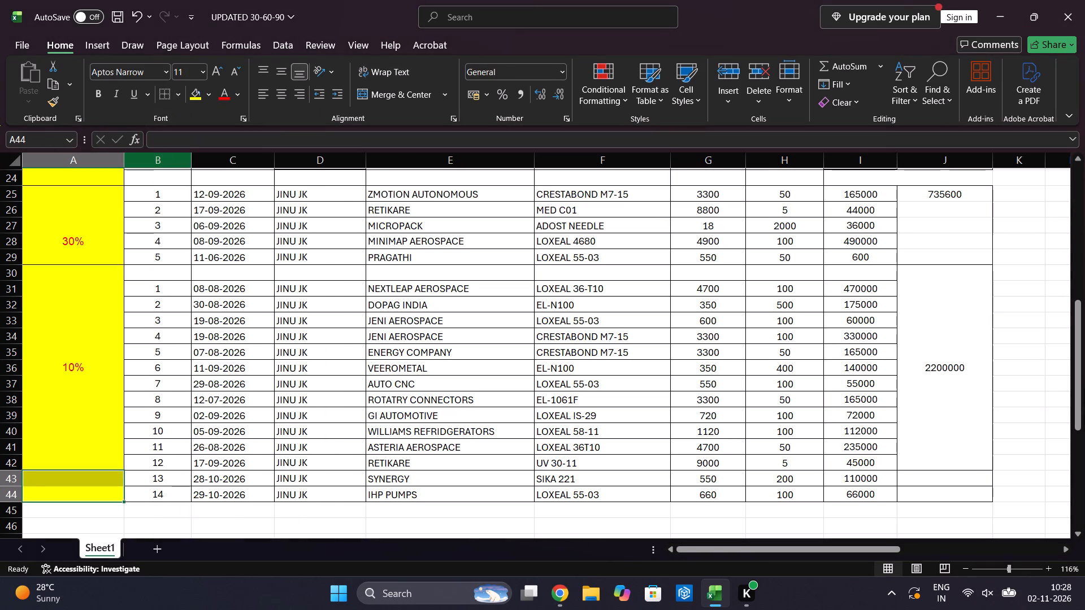
pyautogui.click(182, 93)
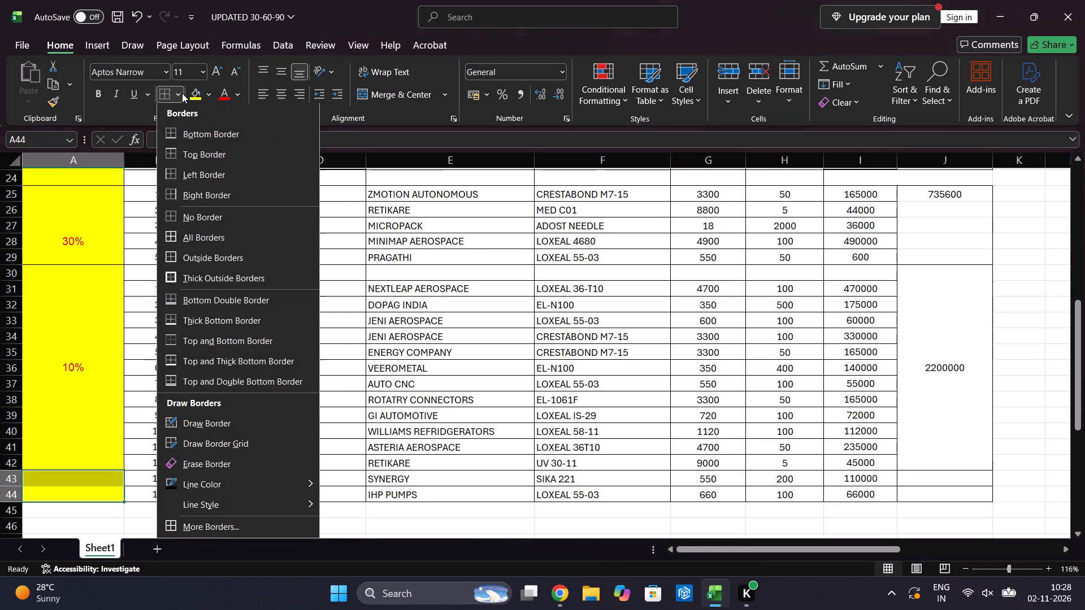
pyautogui.click(188, 258)
pyautogui.click(199, 435)
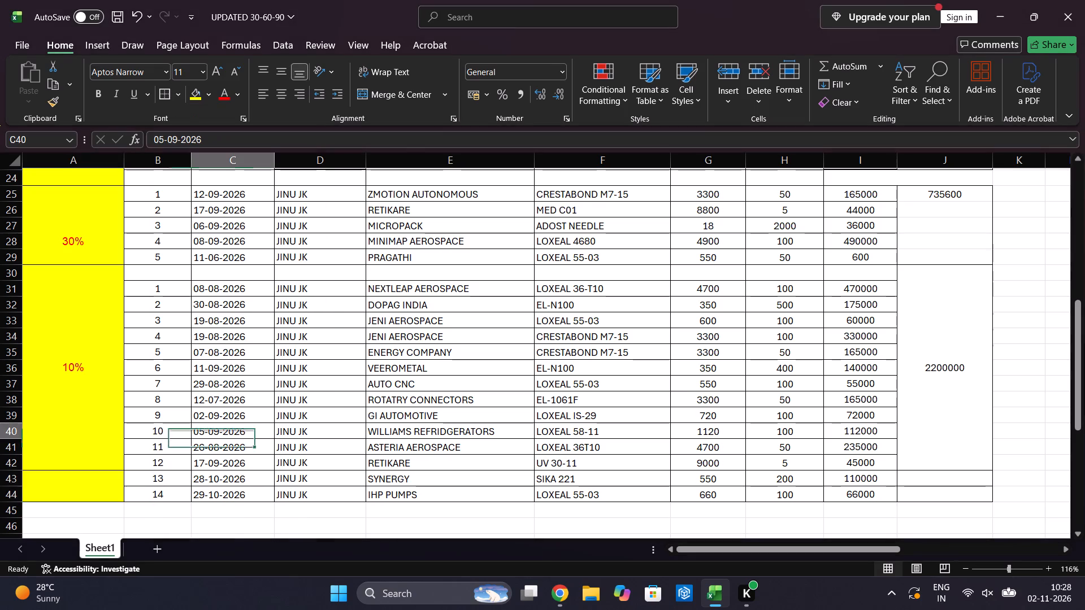
# Switch to the Google Chrome window.
pyautogui.scroll(4, 382, 469)
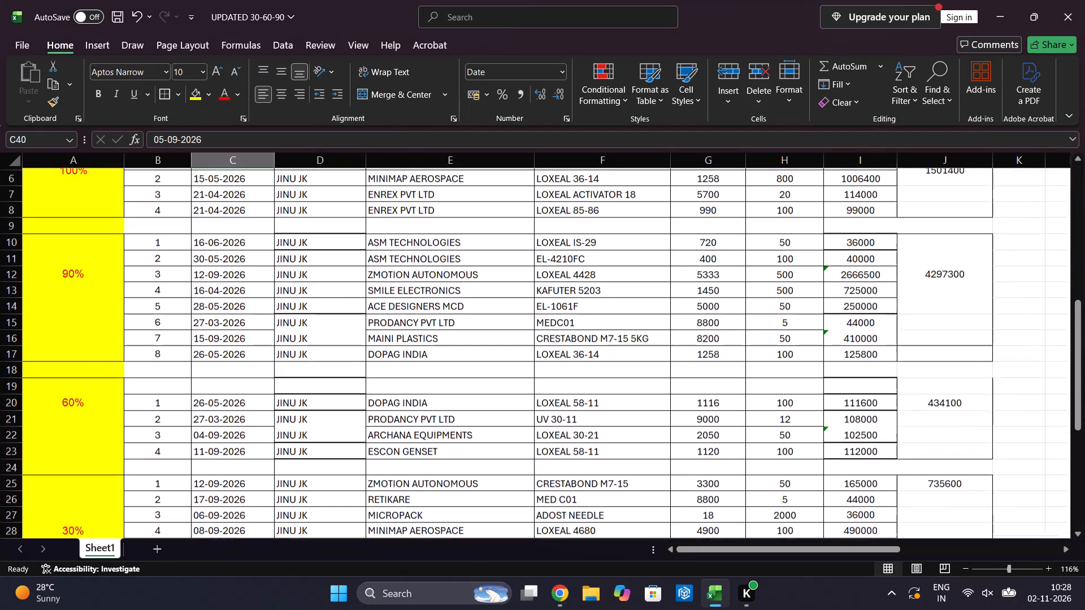
pyautogui.scroll(5, 382, 469)
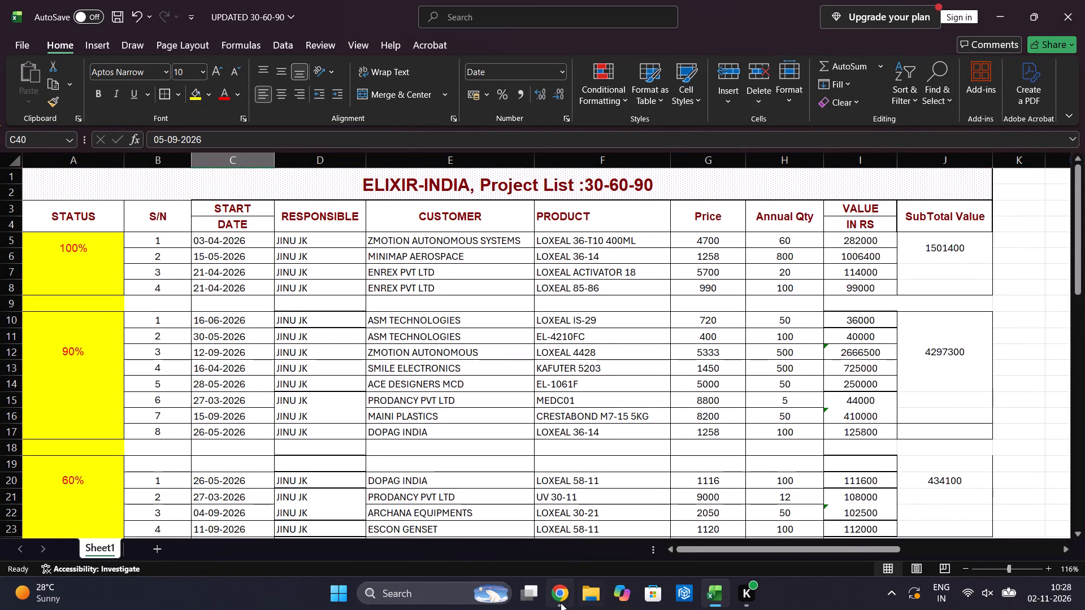
pyautogui.click(561, 603)
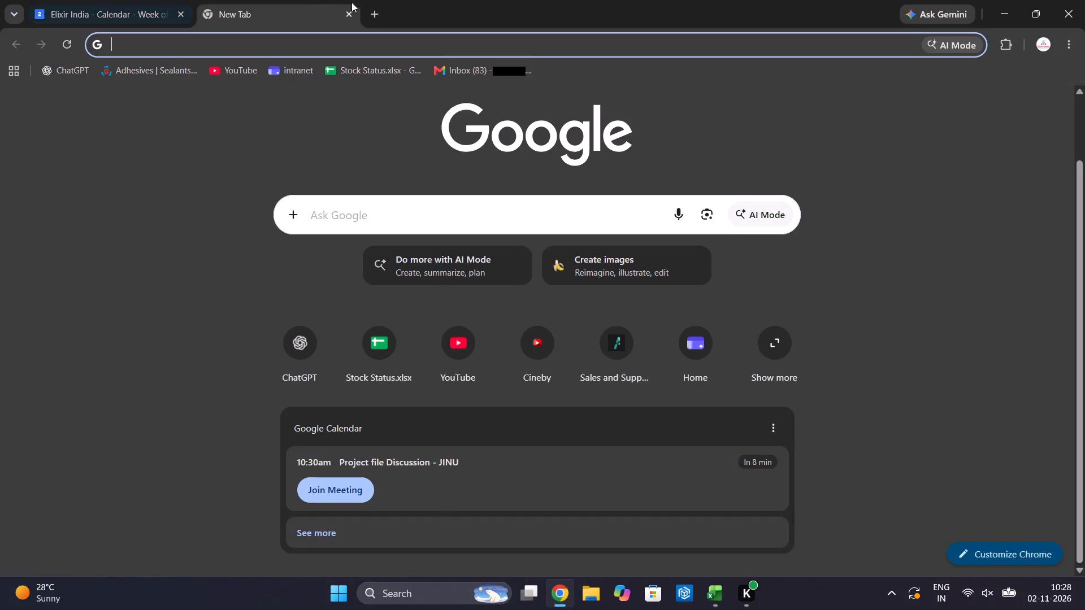
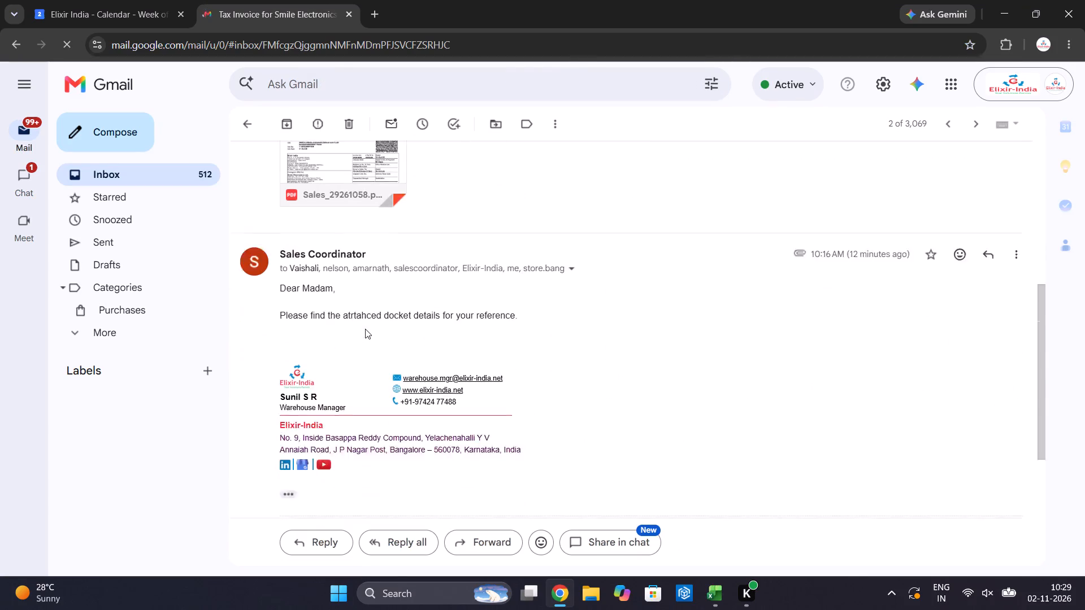
pyautogui.scroll(-2, 365, 329)
pyautogui.click(359, 343)
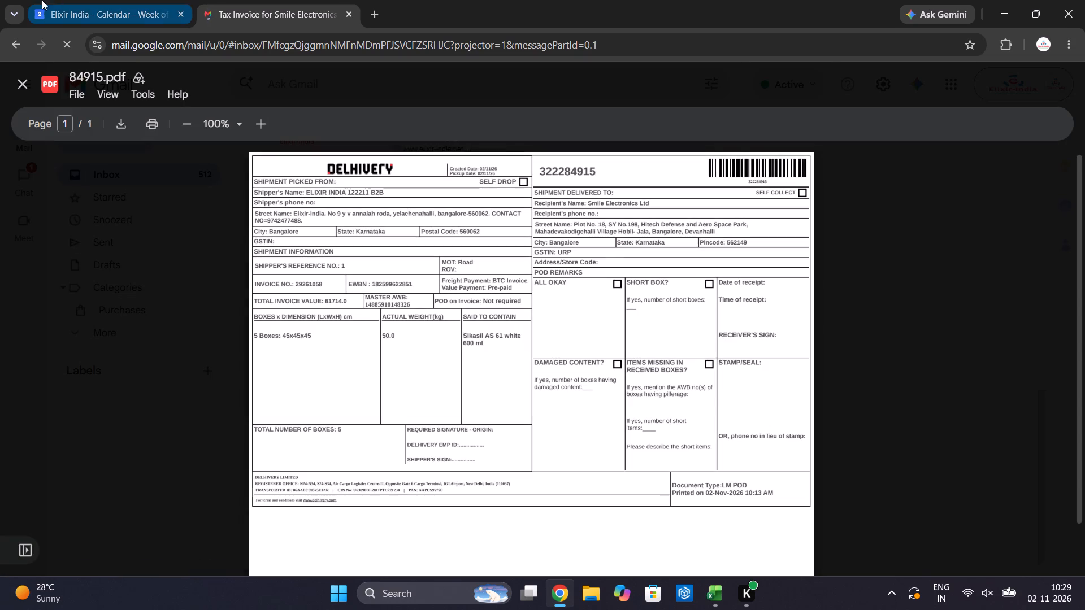
pyautogui.click(14, 38)
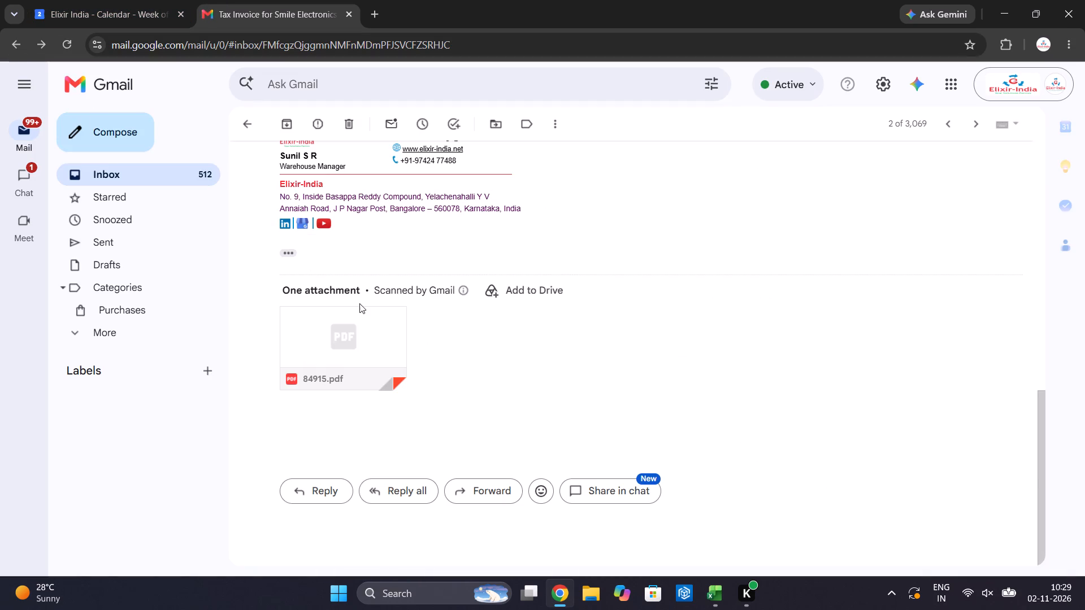
pyautogui.scroll(5, 359, 303)
pyautogui.click(360, 277)
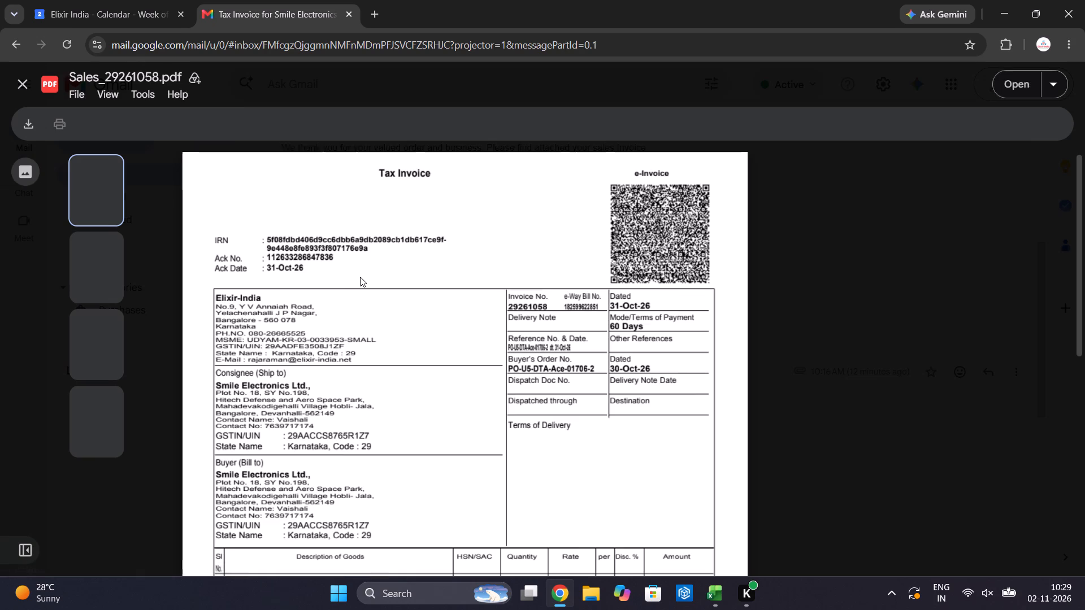
pyautogui.scroll(-2, 418, 321)
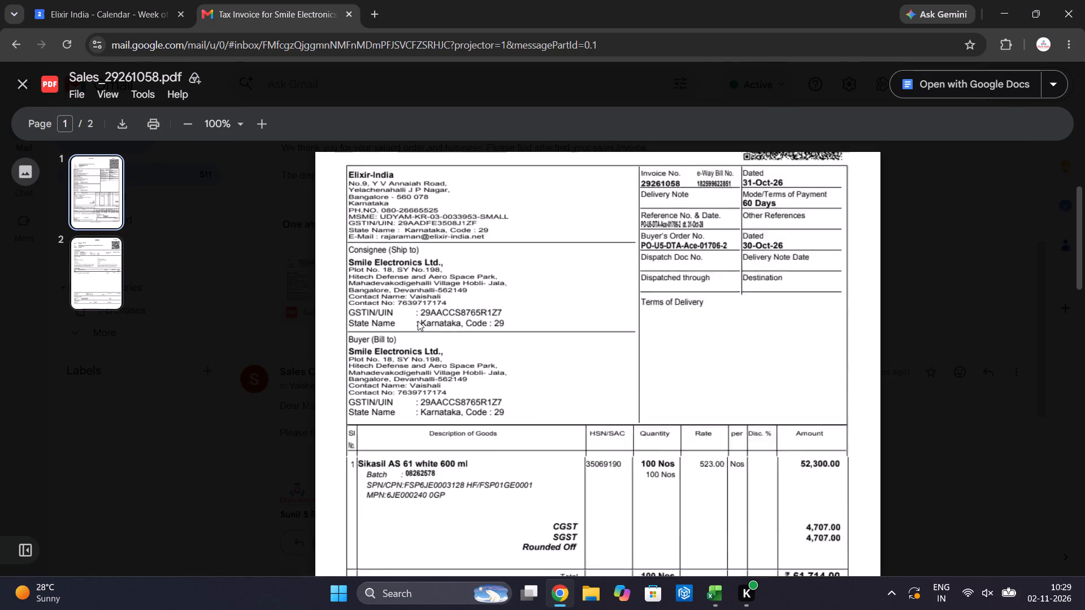
pyautogui.scroll(-1, 418, 321)
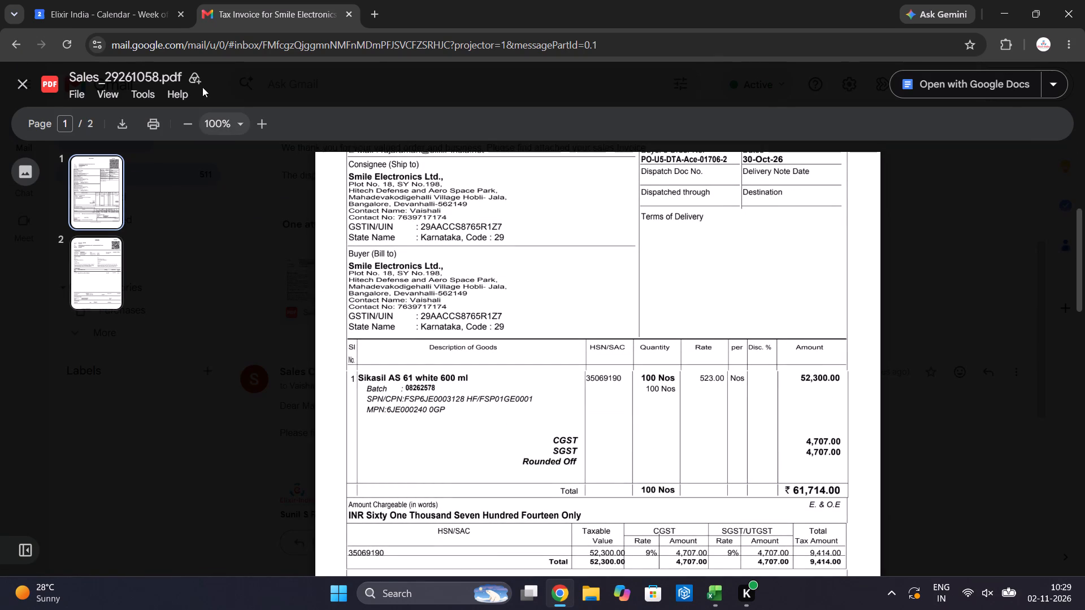
pyautogui.click(23, 84)
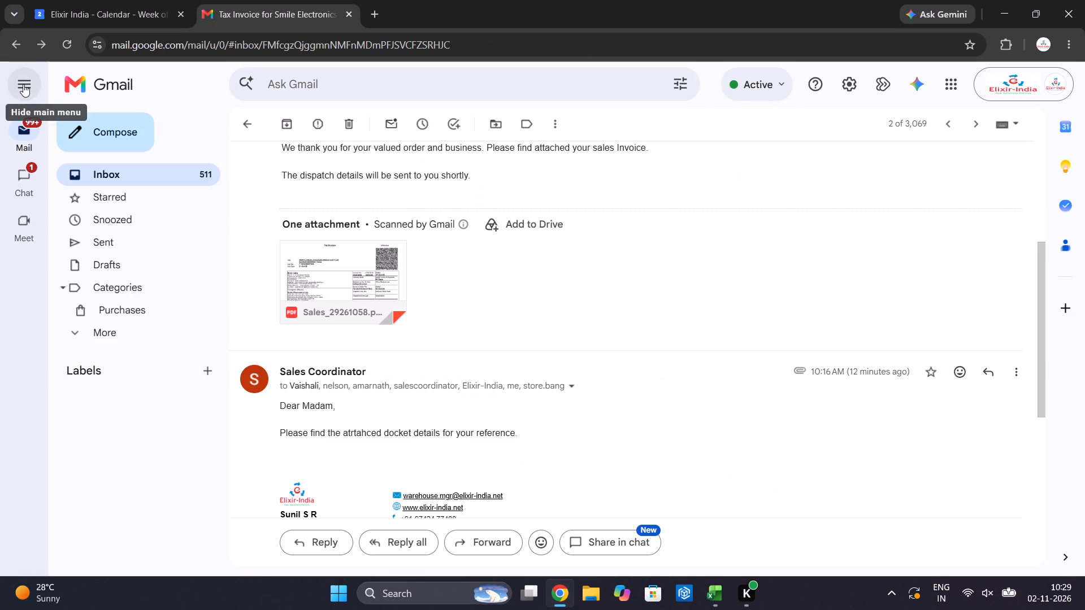
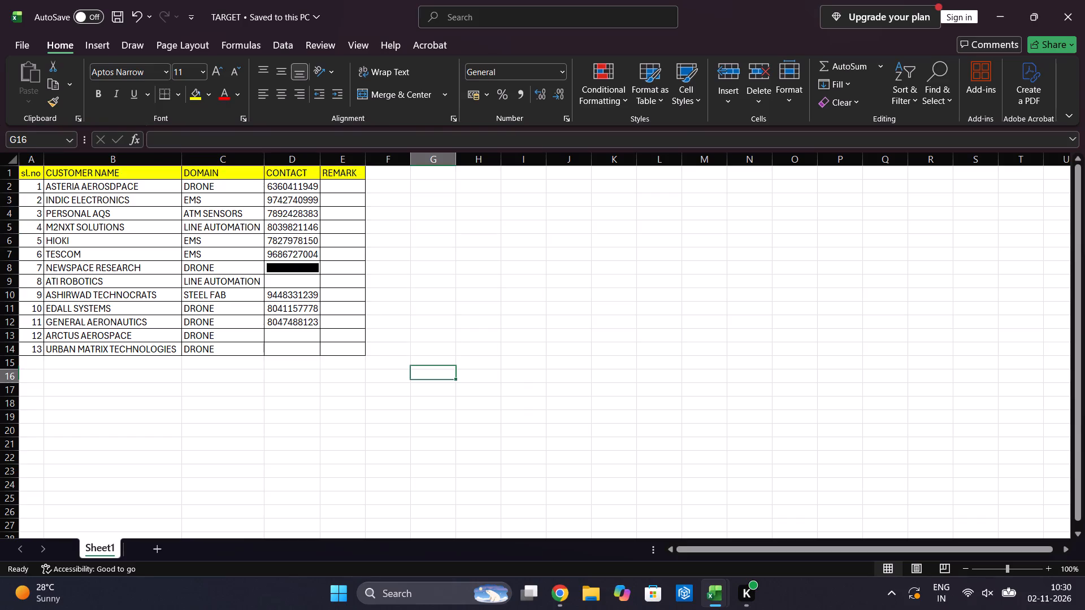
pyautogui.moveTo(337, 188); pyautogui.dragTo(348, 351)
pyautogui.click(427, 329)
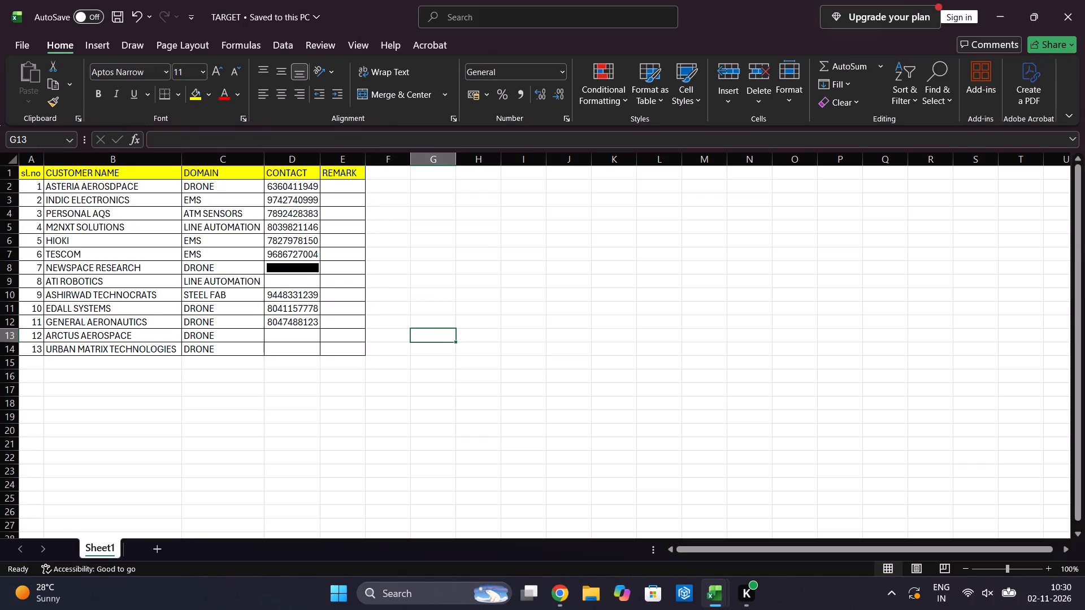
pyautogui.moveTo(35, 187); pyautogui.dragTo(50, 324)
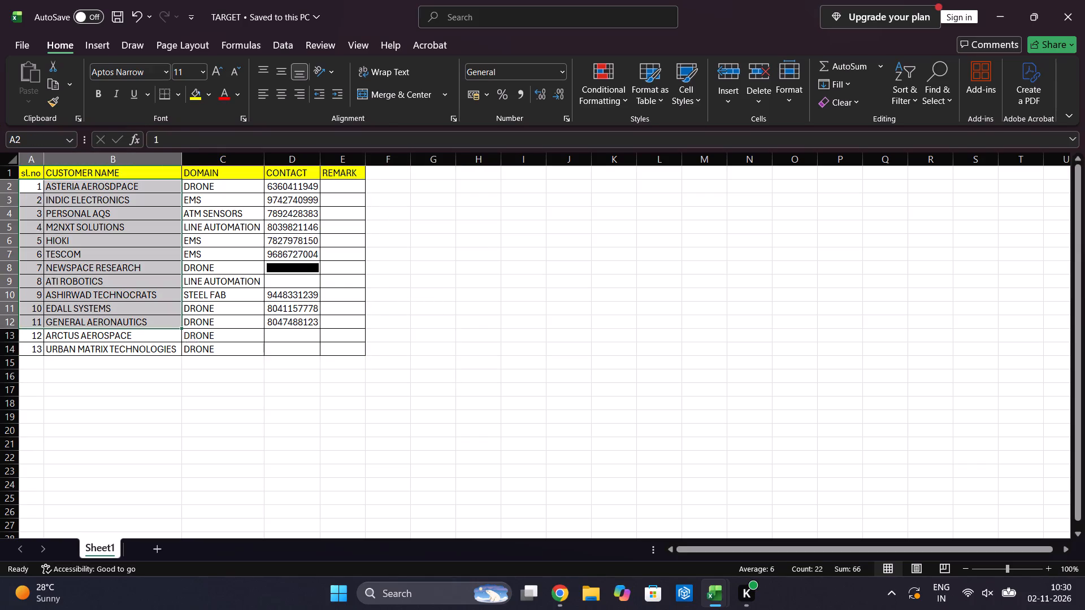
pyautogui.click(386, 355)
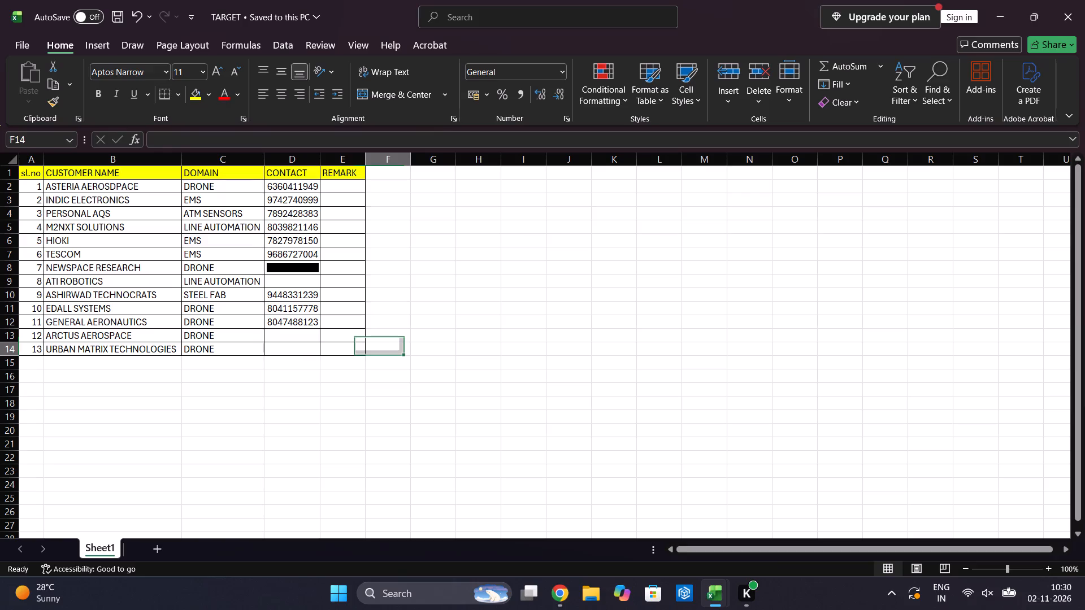
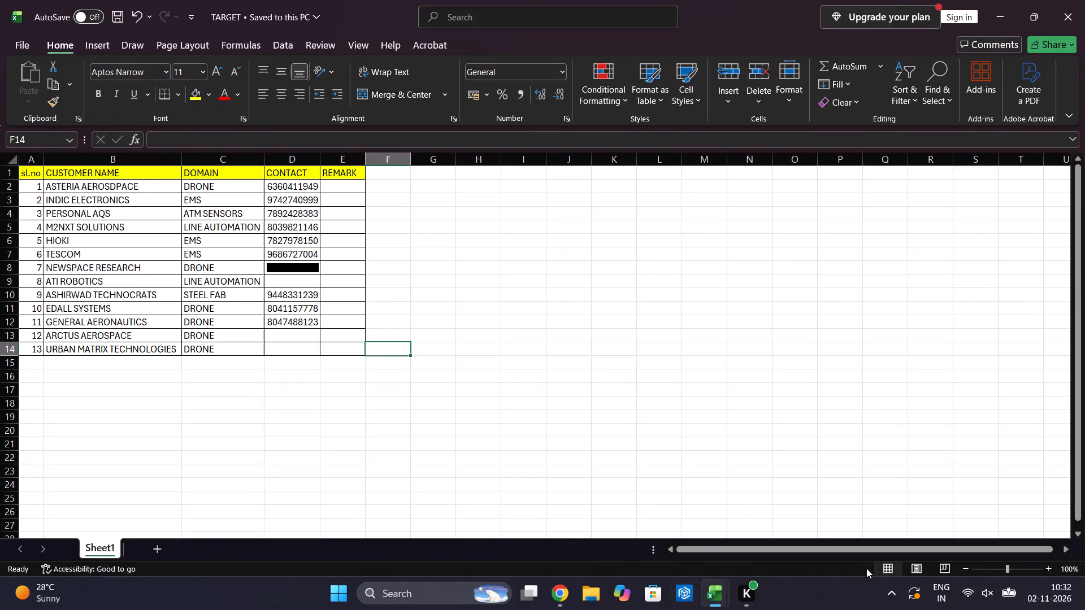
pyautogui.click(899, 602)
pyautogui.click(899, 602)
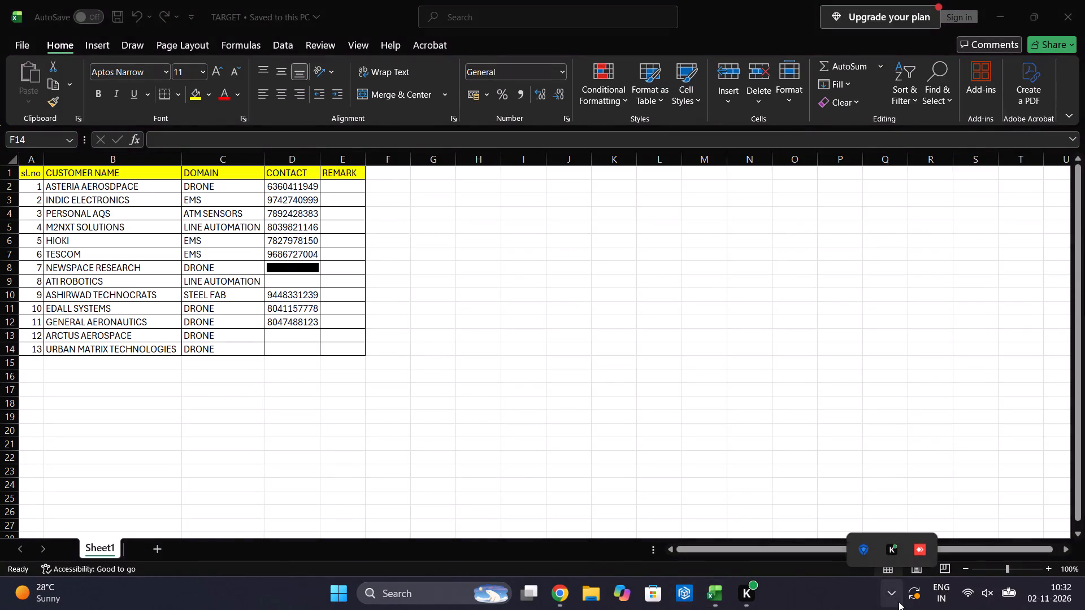
# Switch from the TARGET customer list to the open UPDATED 30-60-90 project list workbook.
pyautogui.click(713, 599)
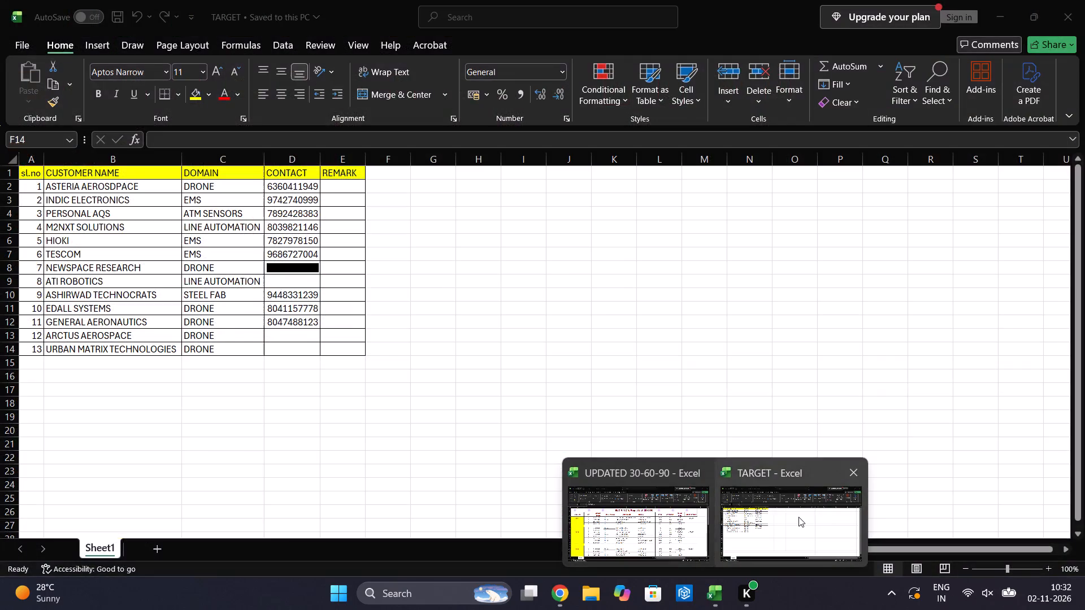
pyautogui.click(683, 529)
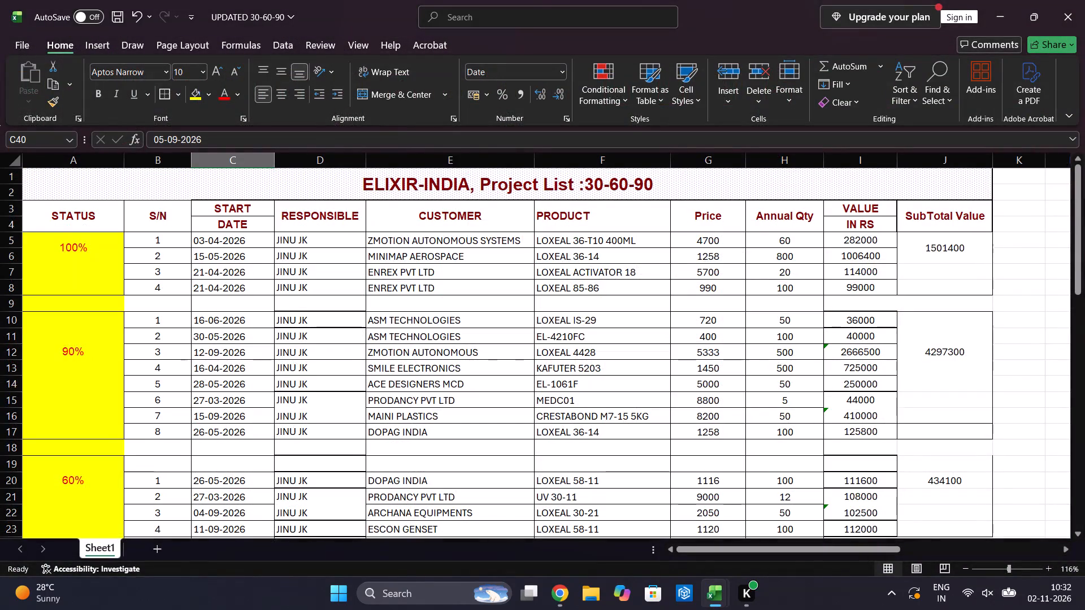